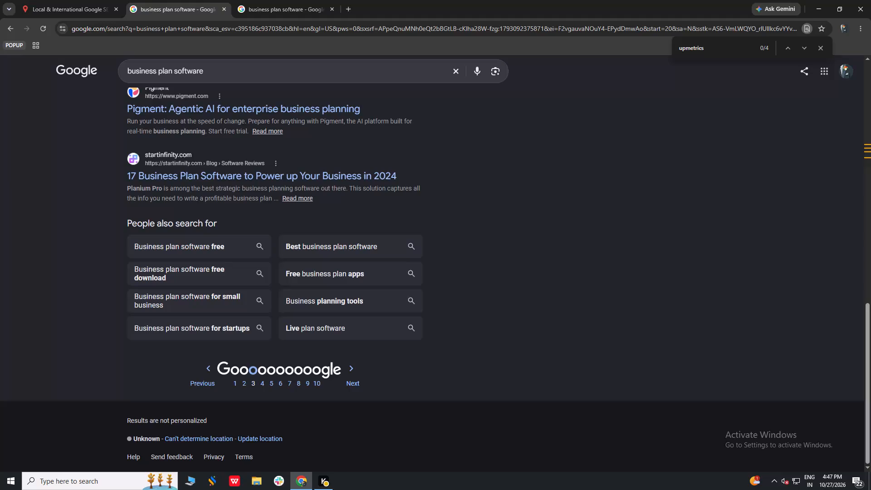
Switch to the SEO log spreadsheet in Chrome and look over the latest entries on the Upmetrics LOG sheet.
key("super+Tab")
left_click(59, 35)
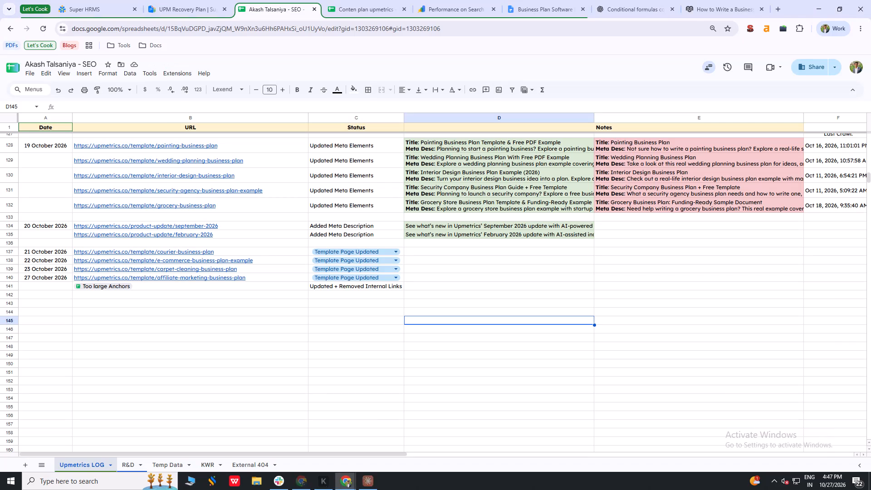
left_click(731, 274)
left_click_drag(258, 342, 731, 341)
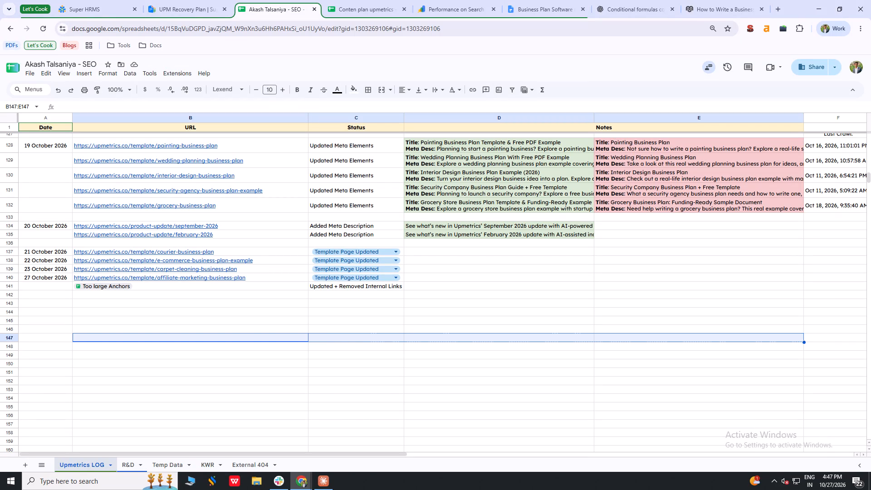
left_click(760, 342)
left_click(509, 332)
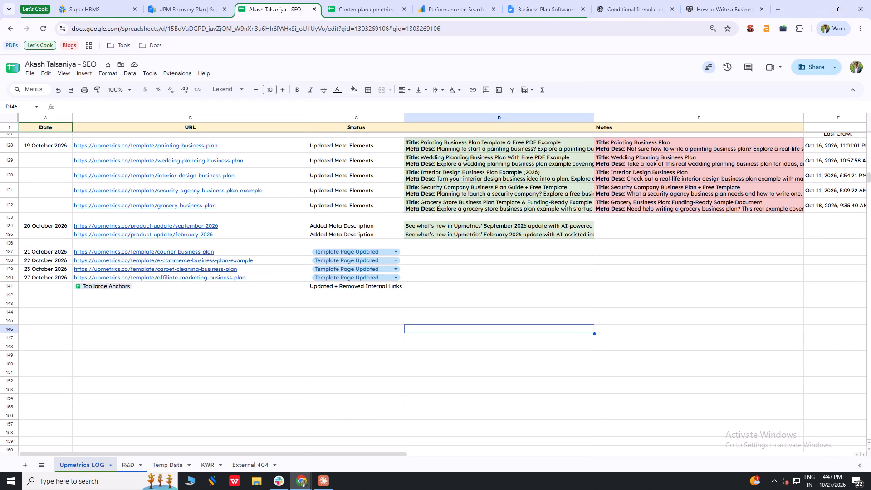
key("alt+Tab")
key("alt+Tab")
left_click(618, 282)
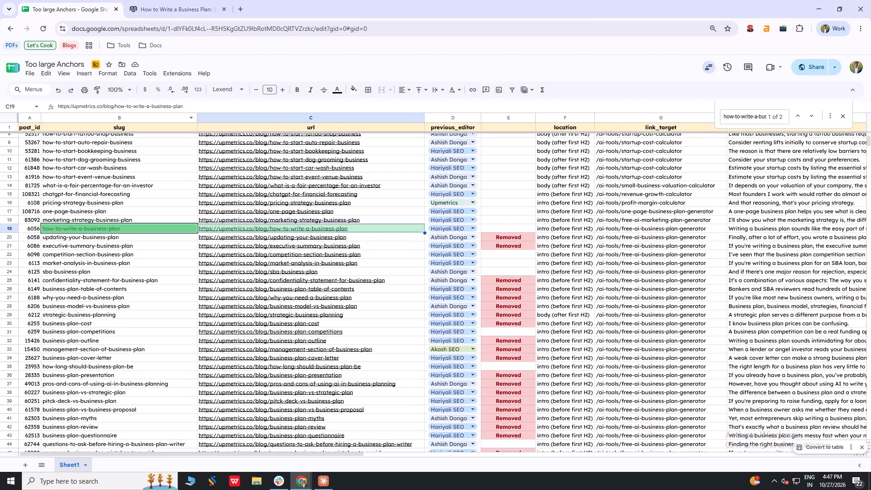
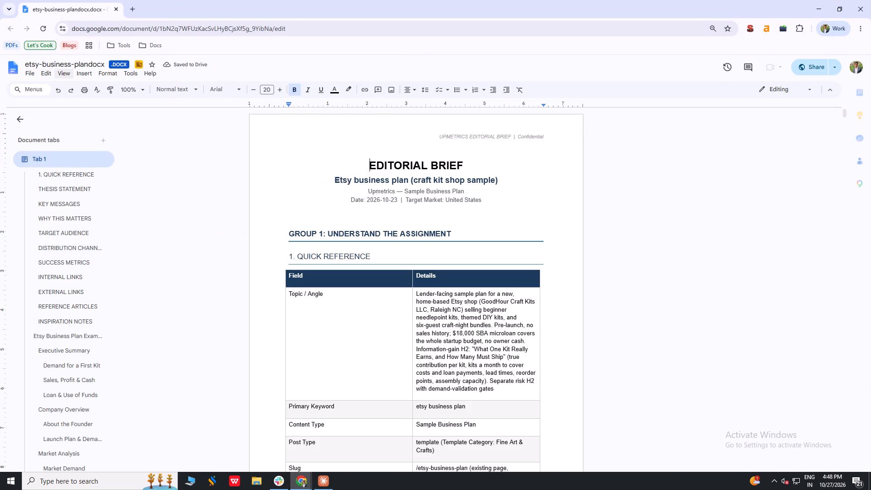
Open the Blogs tab group and place the etsy-business-plandocx document after its last tab, outside the group.
left_click(68, 41)
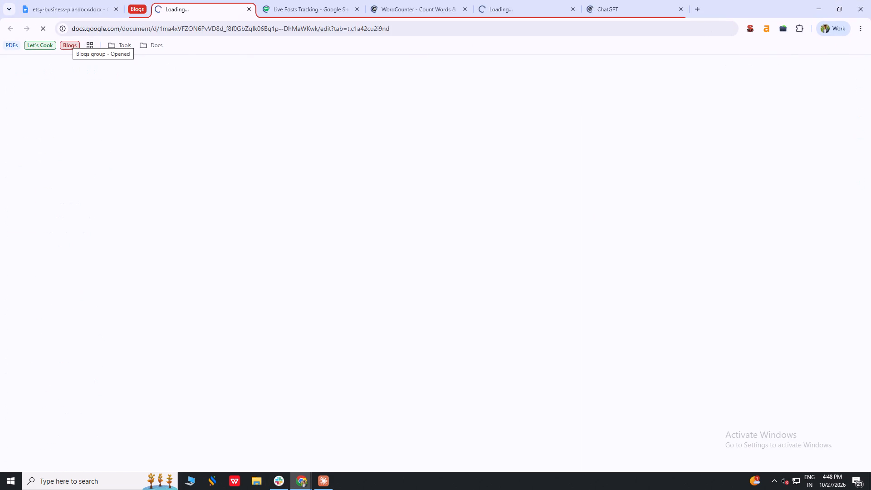
left_click_drag(56, 0, 588, 0)
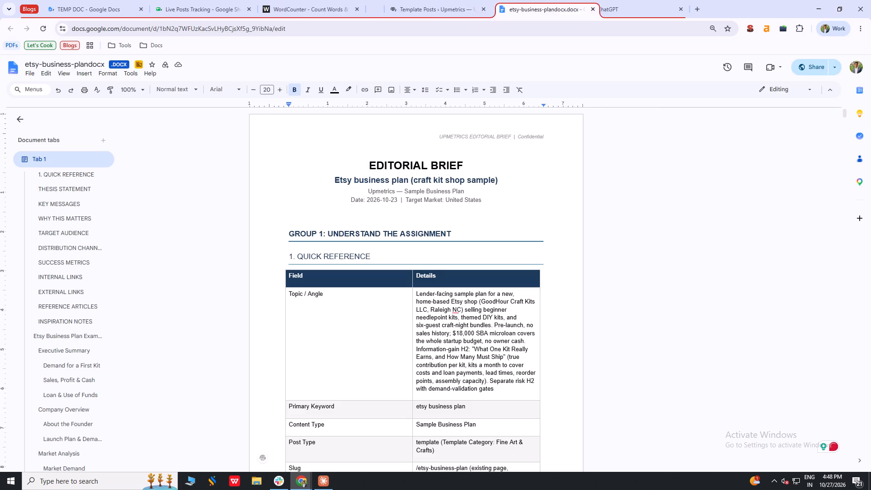
left_click_drag(588, 0, 694, 0)
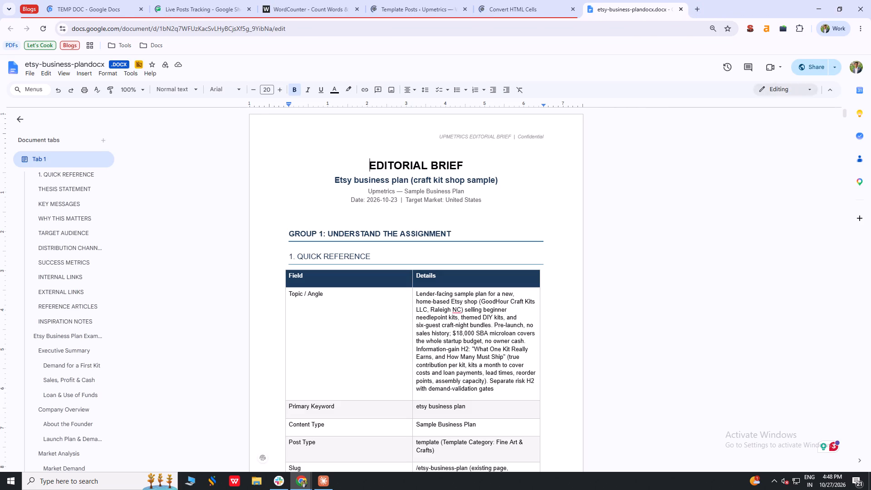
Make a copy of the etsy-business-plandocx document in My Drive, keeping the suggested name.
left_click(26, 74)
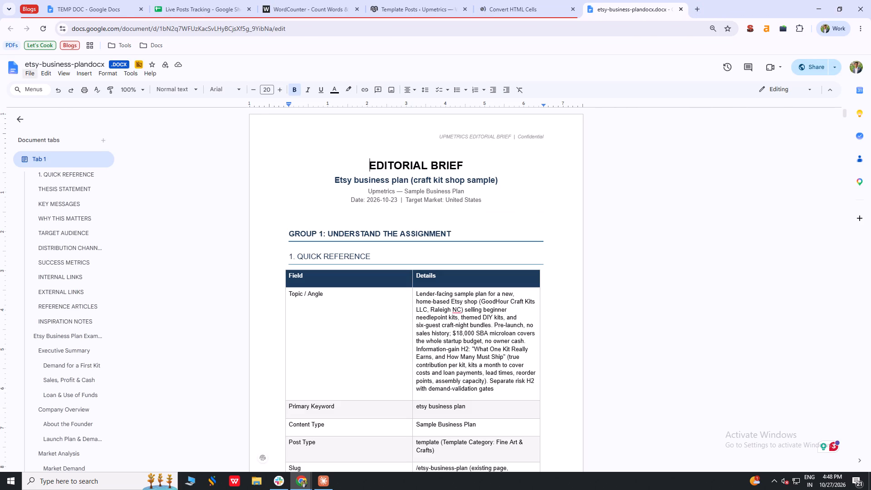
left_click(31, 72)
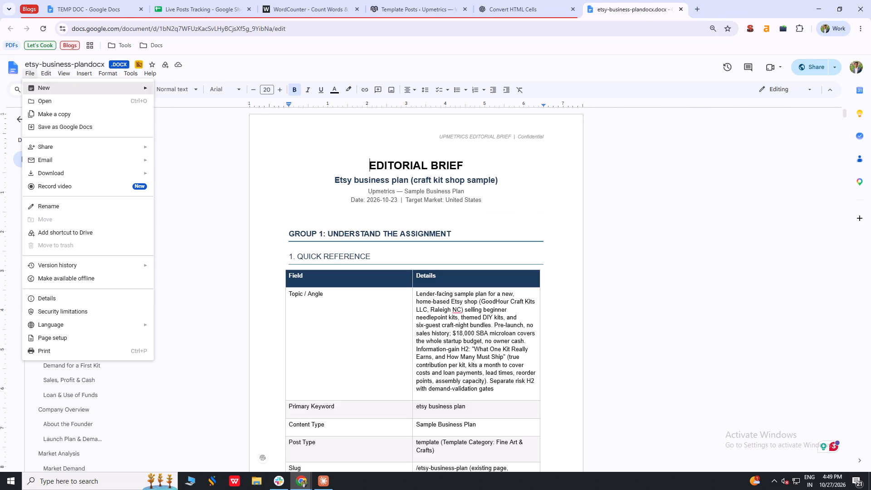
left_click(75, 115)
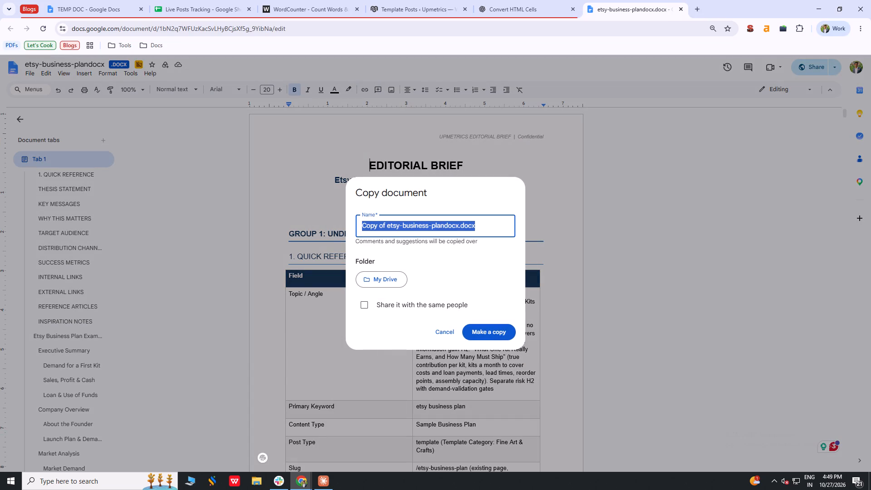
left_click(485, 331)
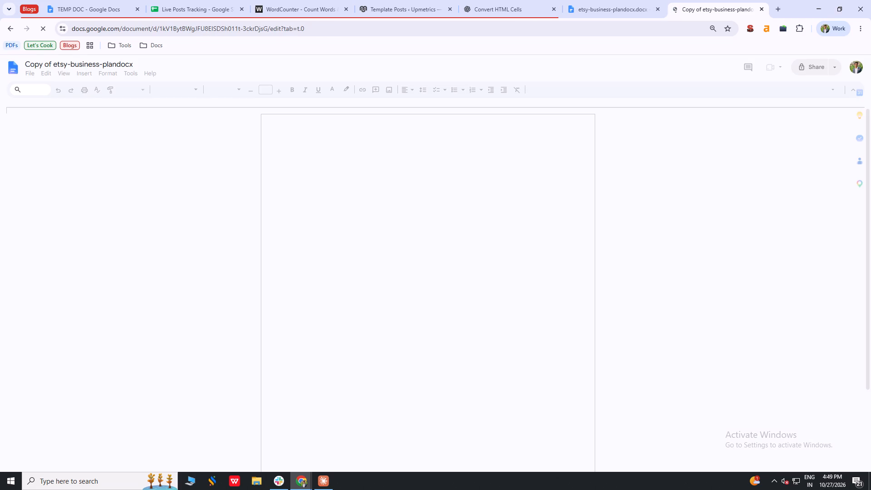
left_click(604, 0)
left_click(695, 0)
left_click(589, 0)
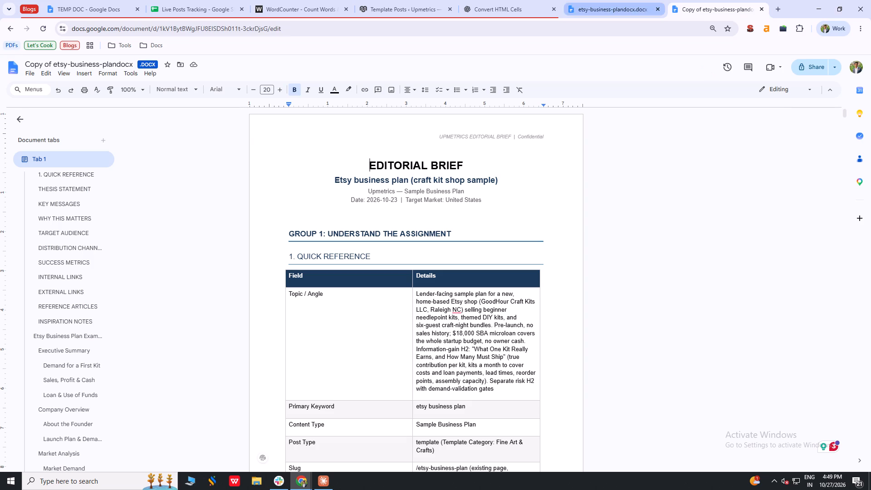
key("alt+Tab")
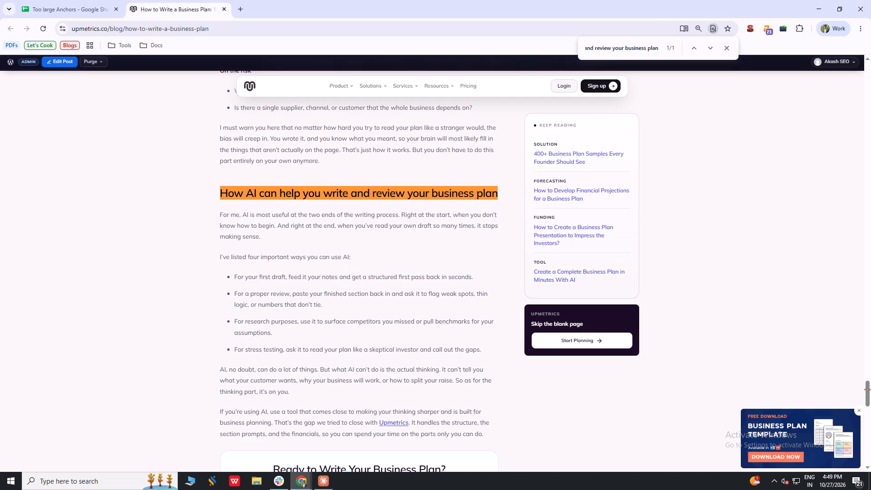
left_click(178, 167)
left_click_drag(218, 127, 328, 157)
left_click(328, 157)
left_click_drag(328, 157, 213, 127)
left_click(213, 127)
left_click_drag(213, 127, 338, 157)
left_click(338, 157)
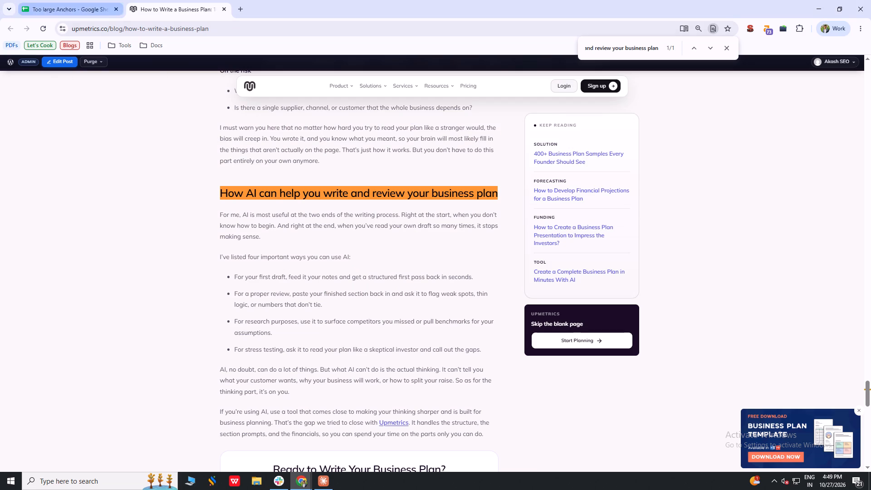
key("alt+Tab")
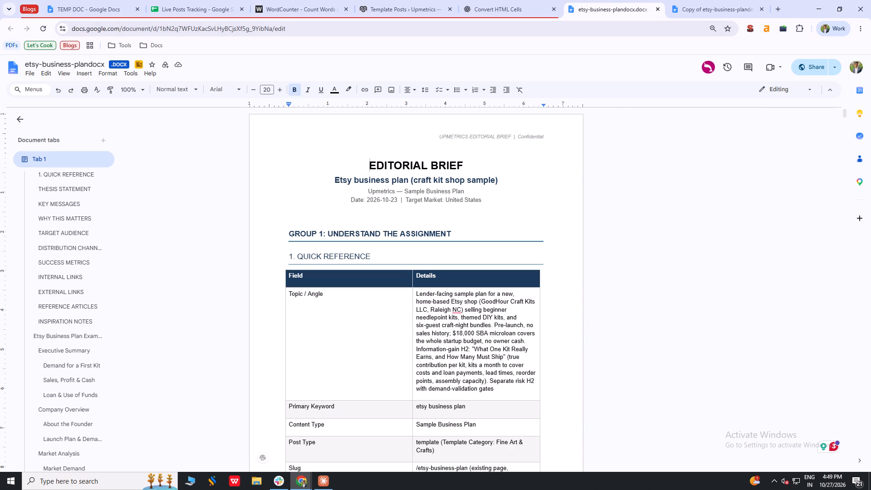
Find "etsy" in the content plan spreadsheet's Oct 2026 sheet and copy the URL of the Etsy Business Plan row.
key("alt+Tab")
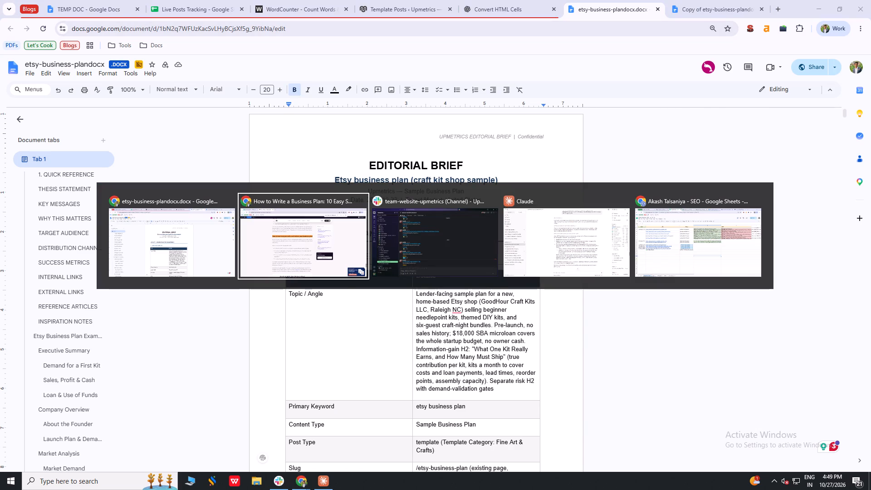
key("alt+Tab")
key("alt+Tab")
key("alt+Tab")
left_click(357, 0)
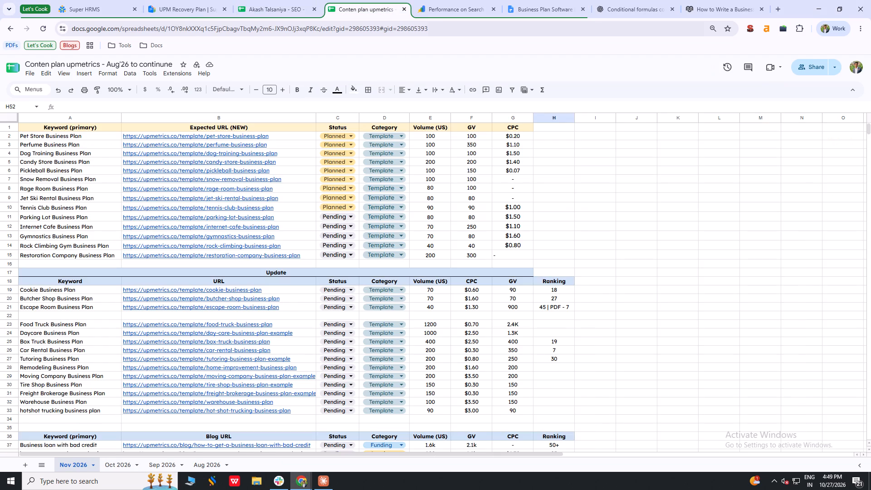
key("ctrl+f")
type("et")
type("sy")
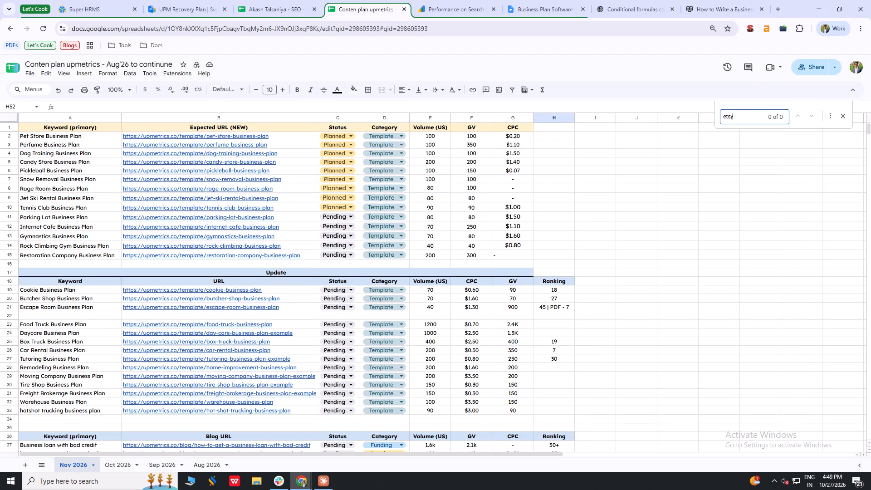
left_click(110, 466)
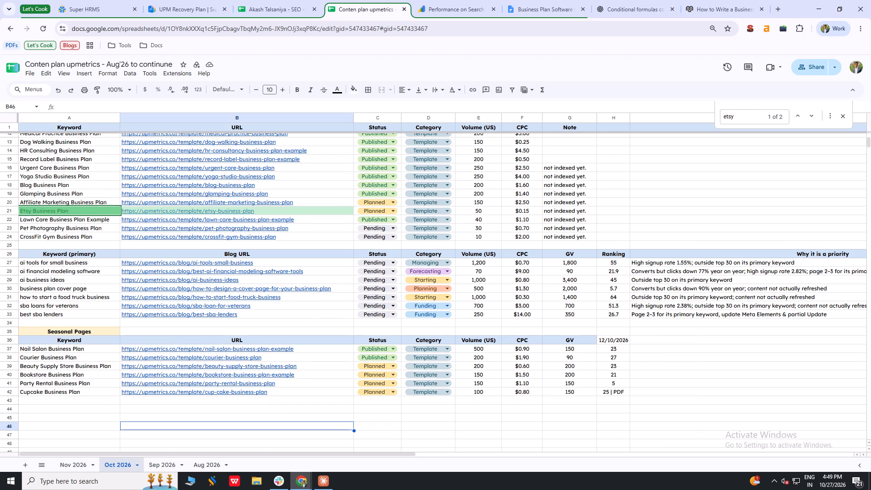
left_click(254, 211)
key("ctrl+c")
key("ctrl+c")
Open the copied Etsy business plan URL in a new tab and place it ahead of the Blogs group.
key("alt+Tab")
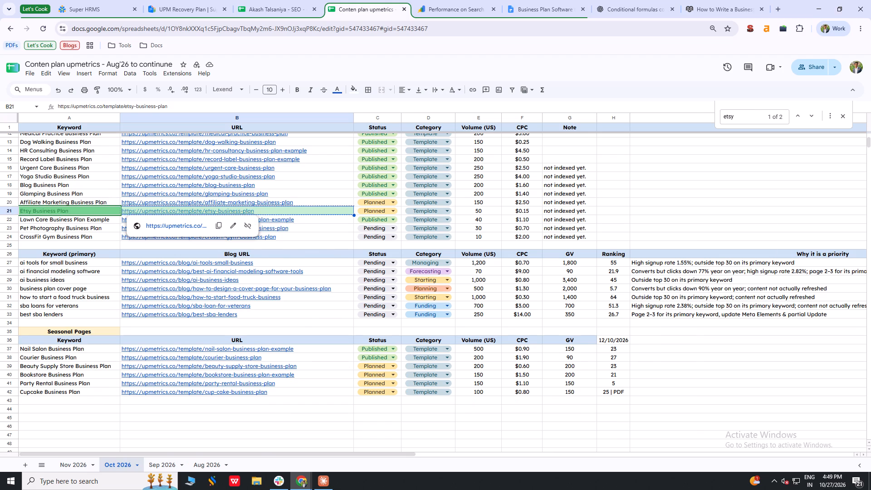
key("alt+Tab")
key("alt+Tab")
key("alt+Tab")
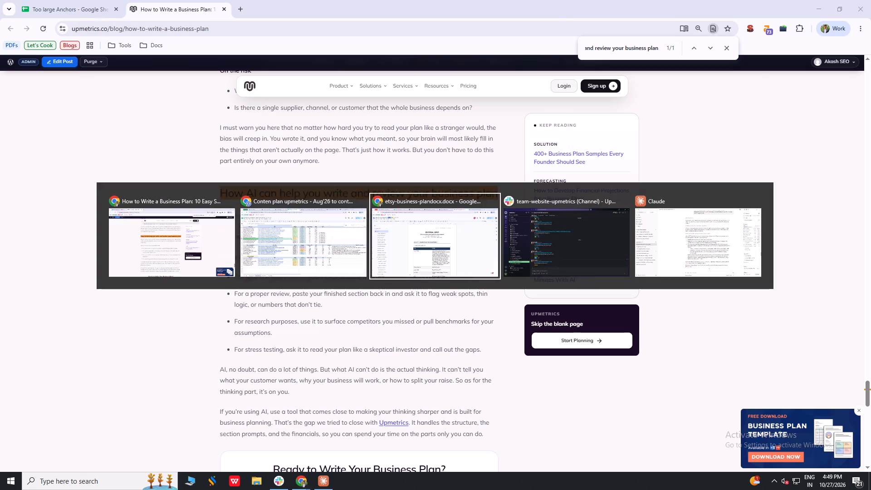
left_click(779, 11)
key("ctrl+v")
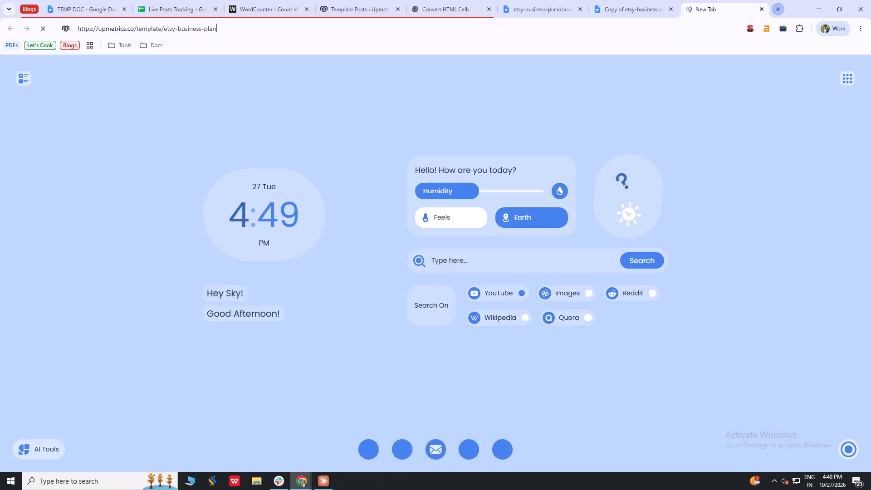
key("Return")
left_click_drag(714, 11, 175, 0)
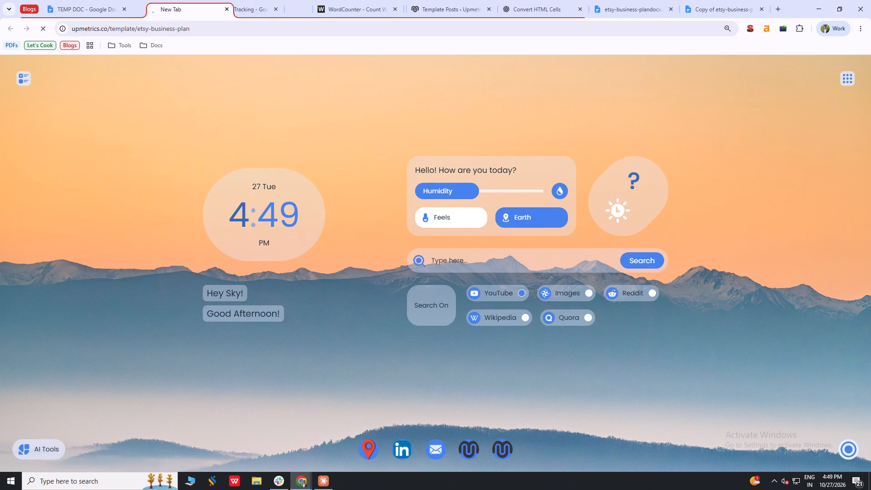
left_click_drag(175, 0, 51, 0)
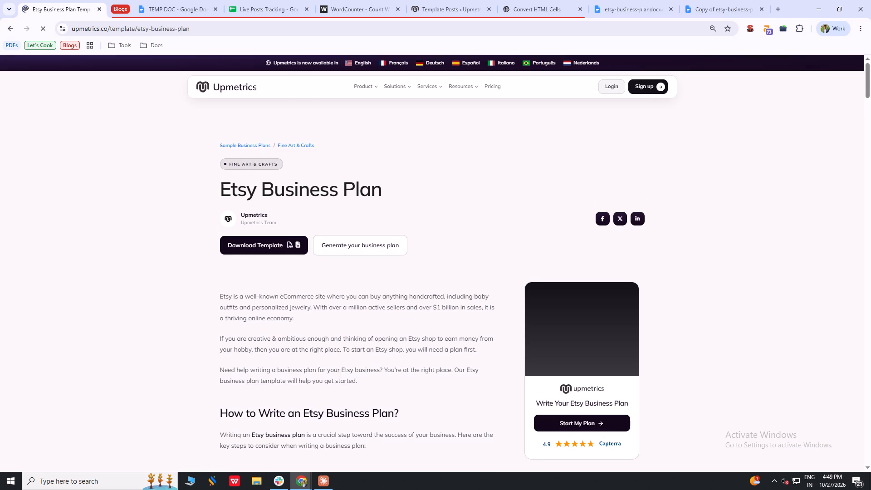
Examine the live Etsy Business Plan template page, focusing on its Executive Summary and Business Overview sections.
scroll(418, 160, "down", 11)
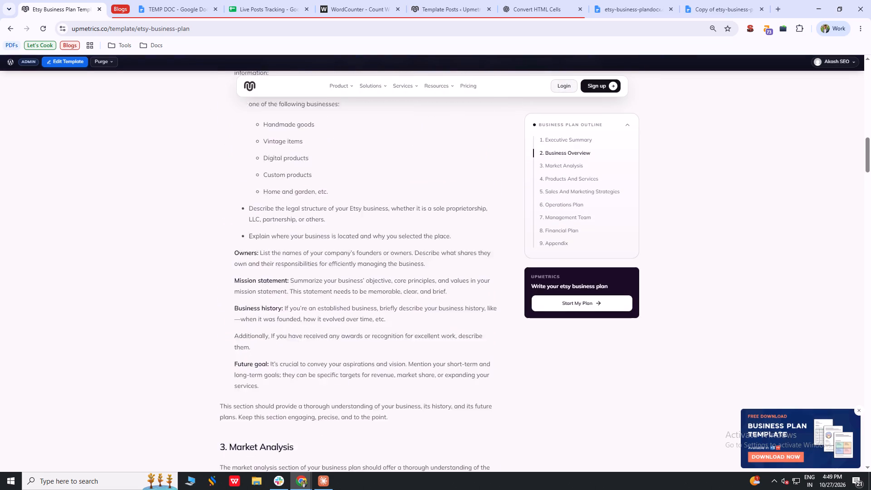
scroll(418, 160, "up", 2)
key("F5")
scroll(418, 160, "up", 6)
scroll(418, 160, "down", 2)
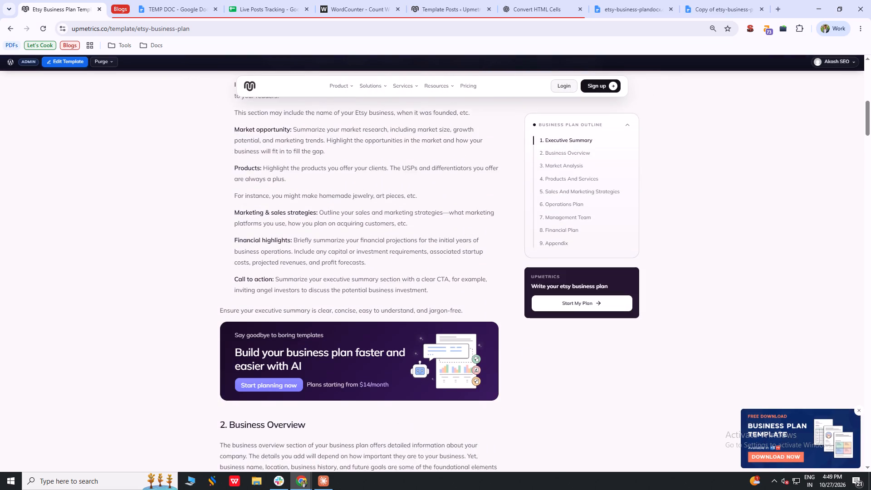
scroll(418, 160, "down", 1)
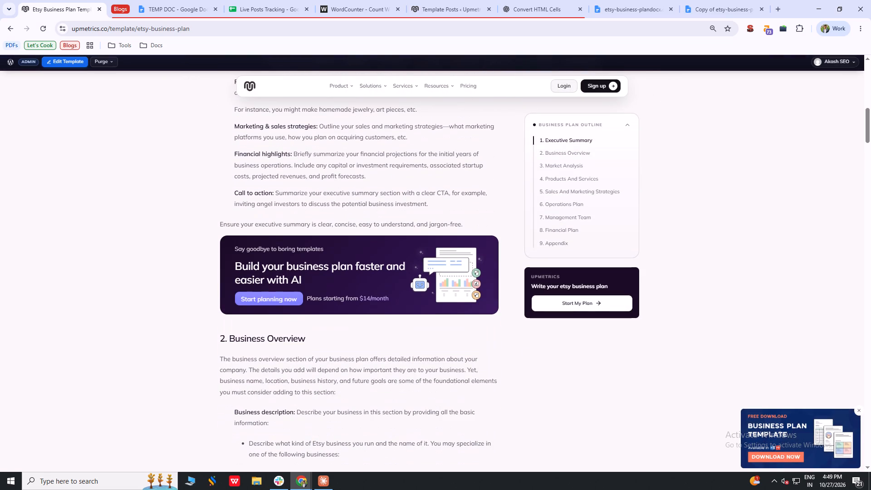
left_click_drag(312, 272, 188, 248)
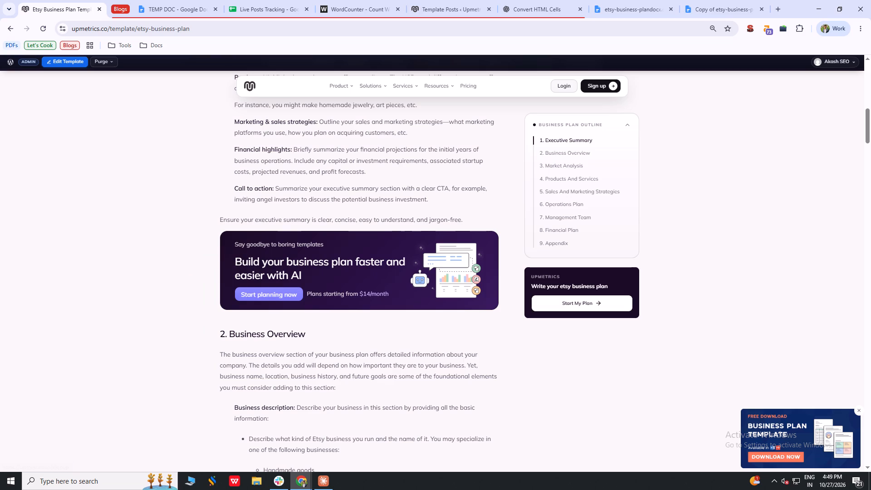
left_click_drag(233, 122, 456, 201)
left_click(456, 201)
left_click(237, 153)
Copy the metadata table under "For Template - Pharmacy Business Plan" from the Blog WorkFlow tab of TEMP DOC.
left_click(704, 0)
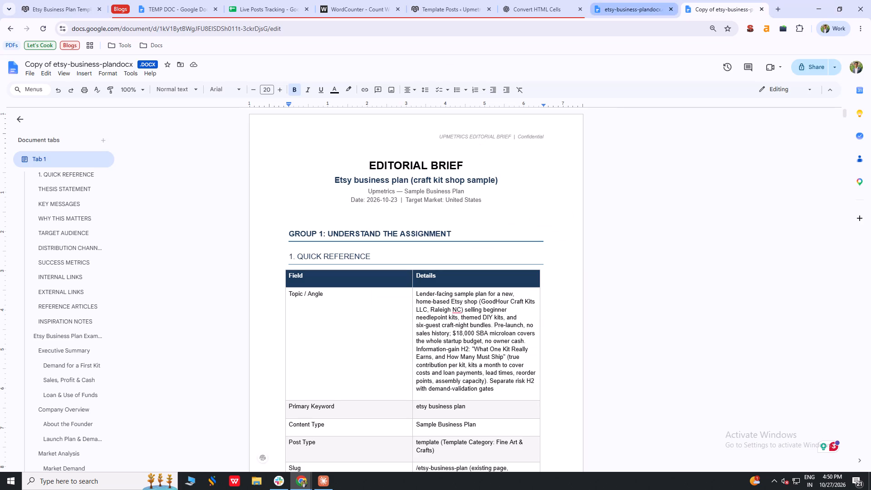
left_click(161, 0)
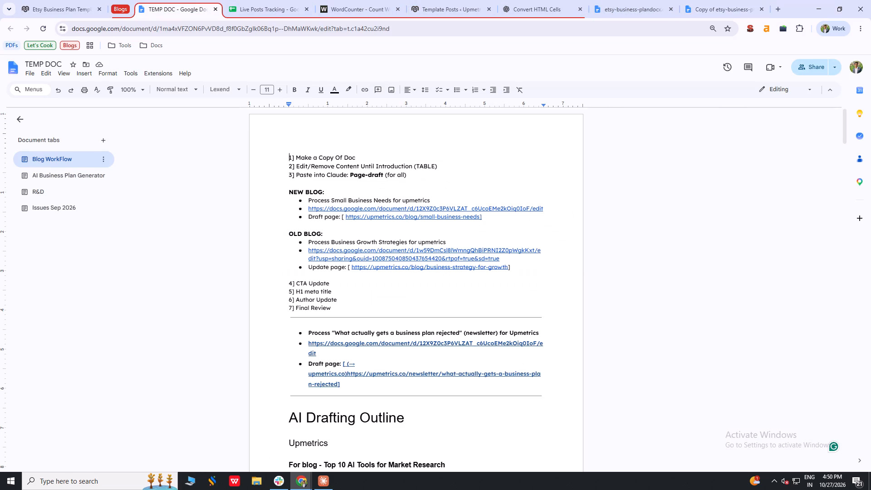
scroll(351, 232, "down", 5)
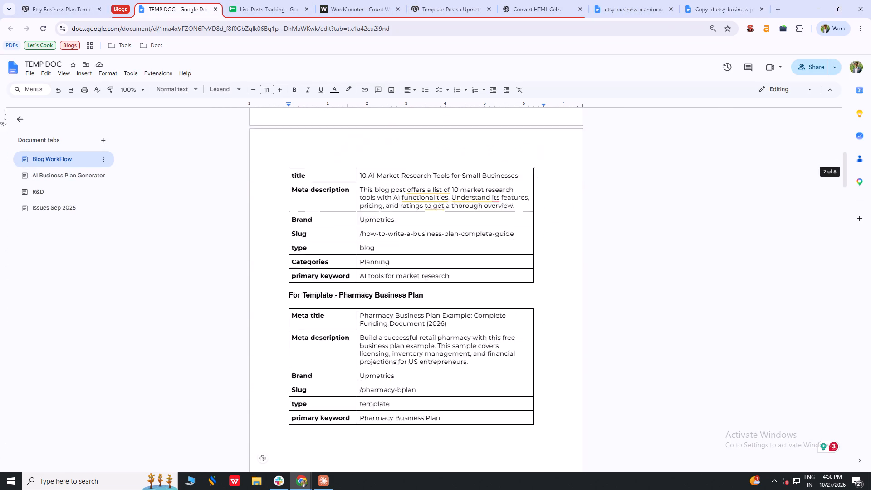
left_click_drag(450, 388, 303, 280)
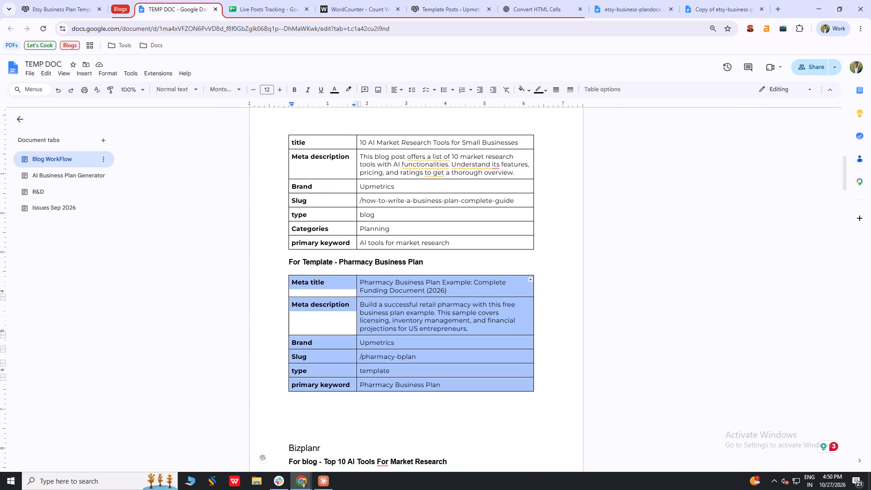
key("ctrl+c")
key("ctrl+c")
key("ctrl+c")
key("ctrl+c")
key("ctrl+c")
key("ctrl+c")
key("ctrl+c")
In the copied Etsy document, replace everything above the "Etsy Business Plan Example: GoodHour Craft Kits" heading with the copied metadata table.
left_click(707, 4)
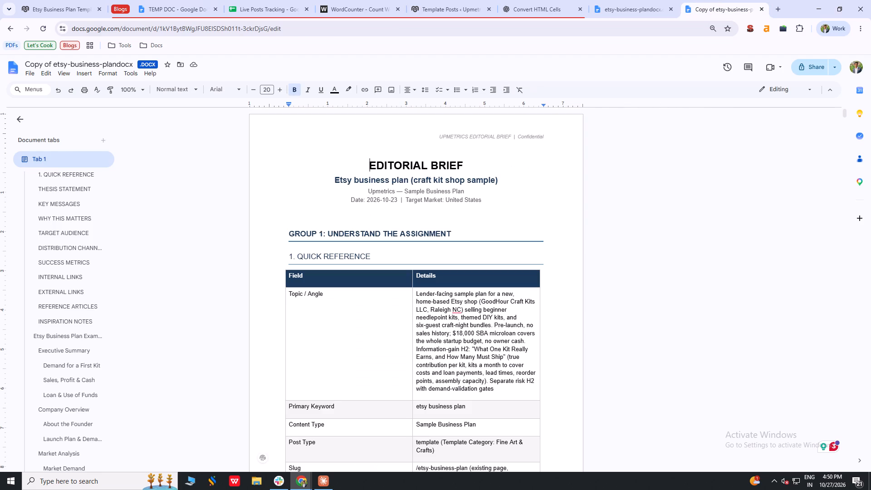
left_click_drag(363, 164, 453, 304)
scroll(413, 272, "down", 17)
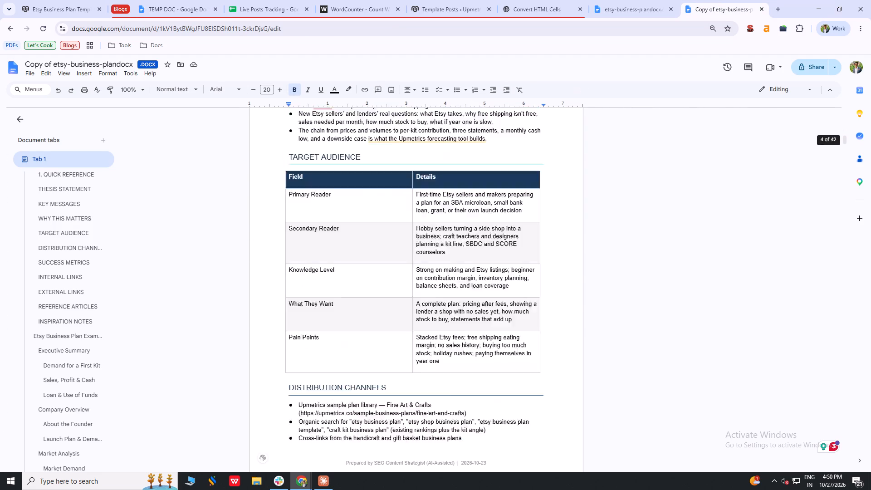
scroll(453, 304, "down", 5)
left_click_drag(453, 304, 415, 306)
scroll(424, 301, "down", 5)
scroll(418, 306, "up", 1)
scroll(418, 304, "down", 6)
scroll(415, 304, "up", 1)
scroll(415, 304, "down", 5)
scroll(415, 305, "up", 1)
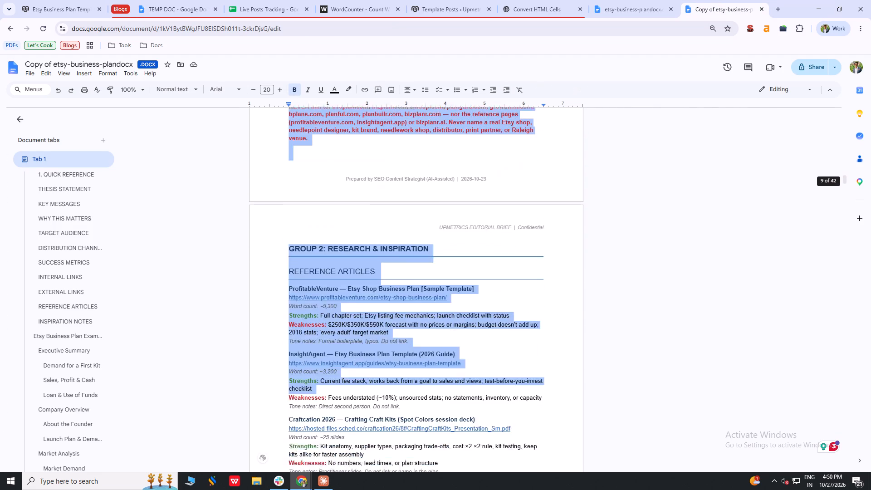
left_click_drag(415, 306, 450, 302)
scroll(415, 311, "down", 4)
scroll(466, 377, "down", 3)
scroll(450, 302, "up", 2)
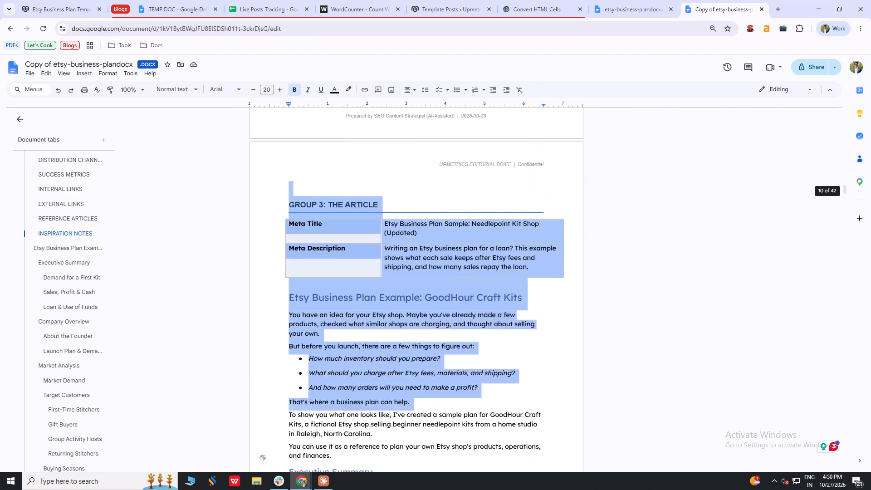
left_click_drag(450, 302, 539, 336)
key("BackSpace")
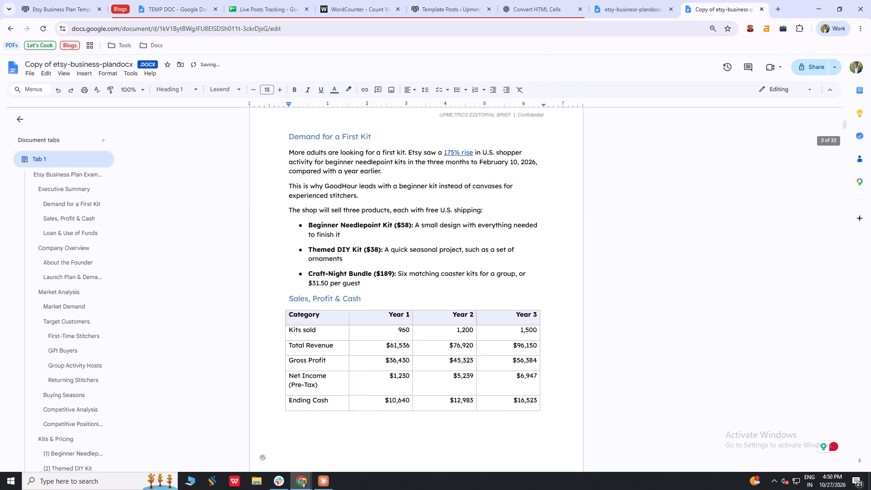
key("ctrl+v")
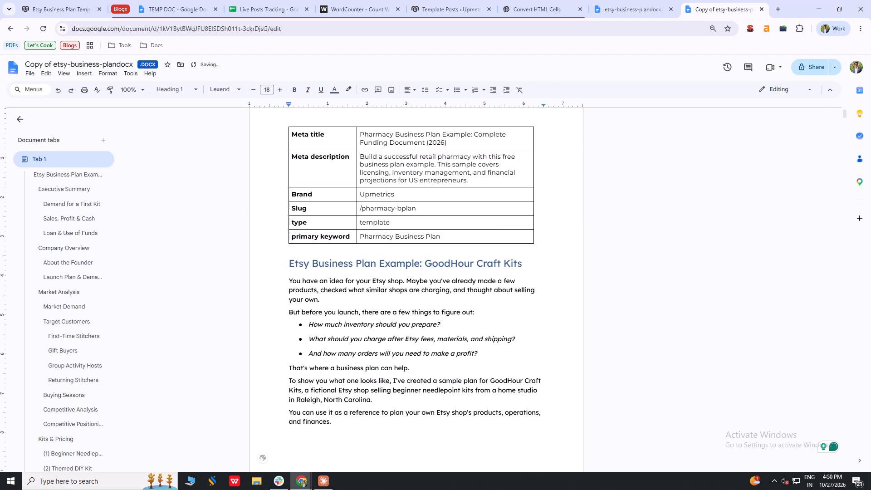
Prefix the "Etsy Business Plan Example: GoodHour Craft Kits" heading with "H1: ".
type("H!")
key("BackSpace")
type("1:")
key("space")
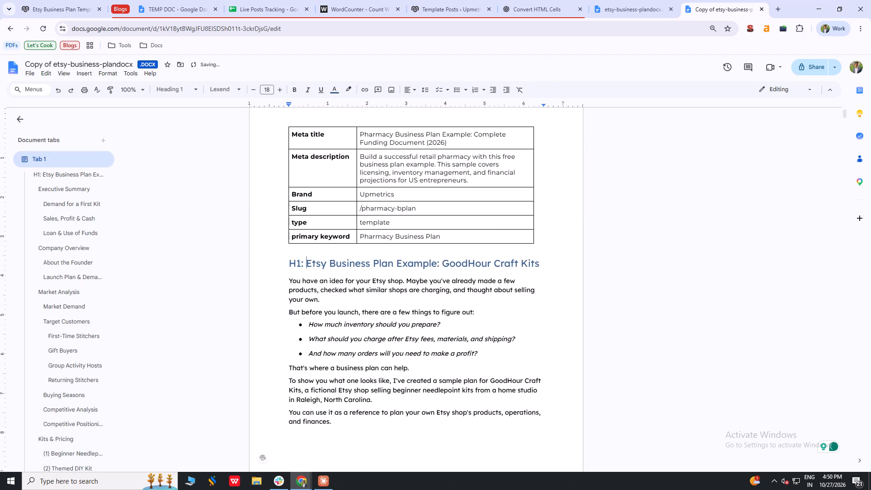
left_click(380, 311)
left_click(381, 350)
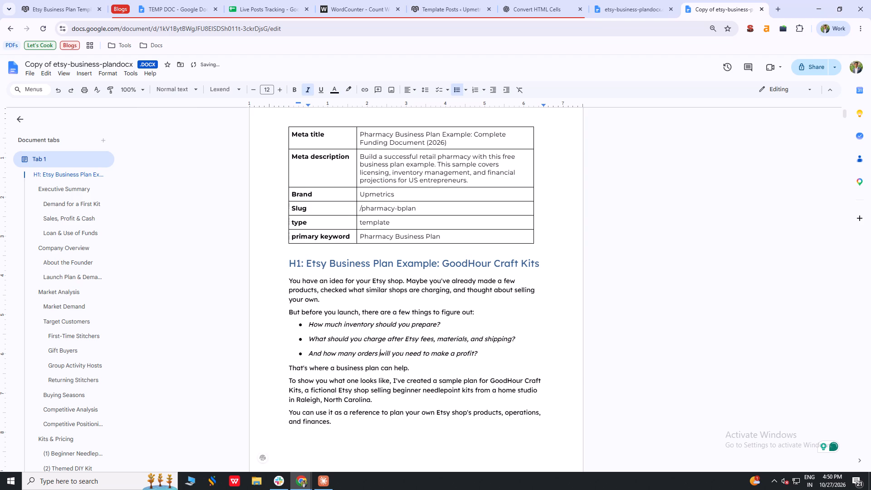
scroll(420, 333, "up", 1)
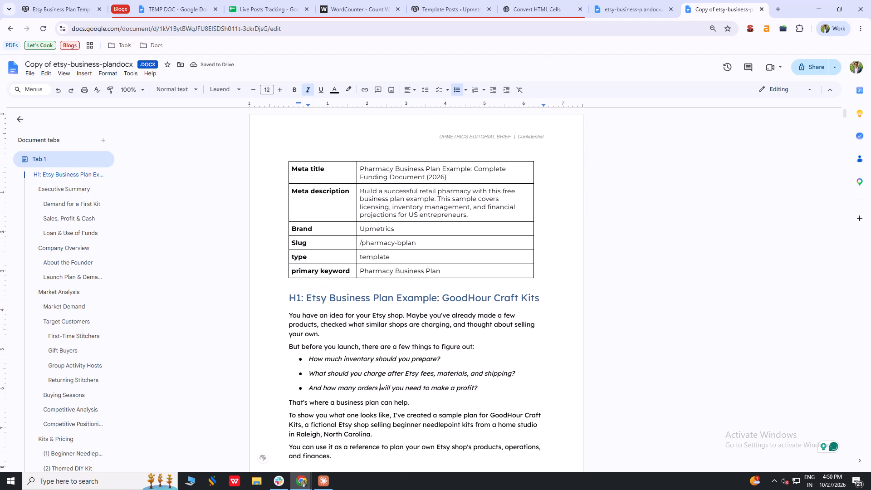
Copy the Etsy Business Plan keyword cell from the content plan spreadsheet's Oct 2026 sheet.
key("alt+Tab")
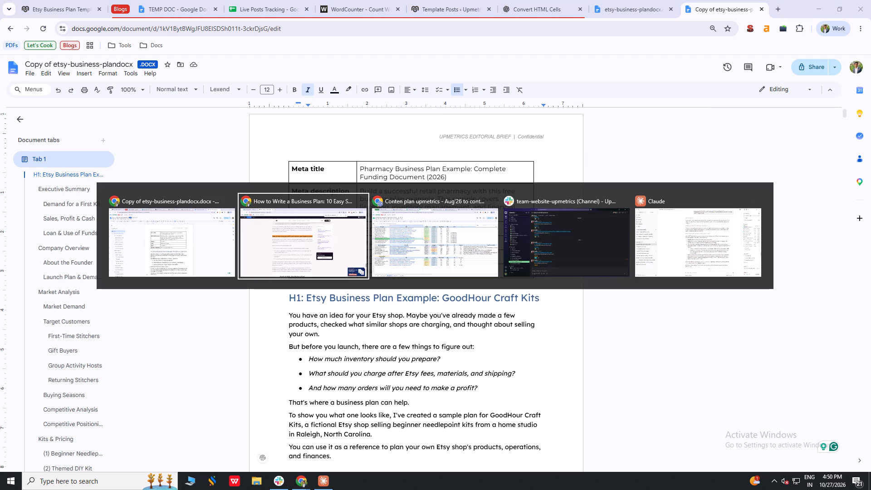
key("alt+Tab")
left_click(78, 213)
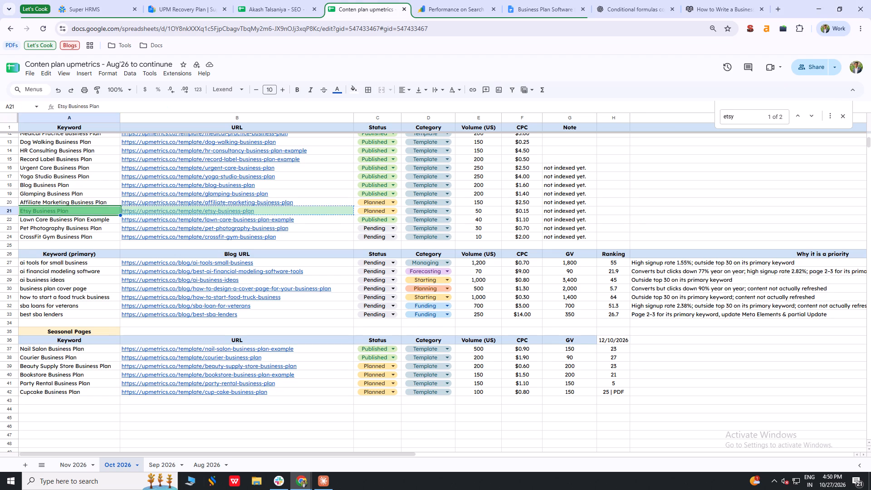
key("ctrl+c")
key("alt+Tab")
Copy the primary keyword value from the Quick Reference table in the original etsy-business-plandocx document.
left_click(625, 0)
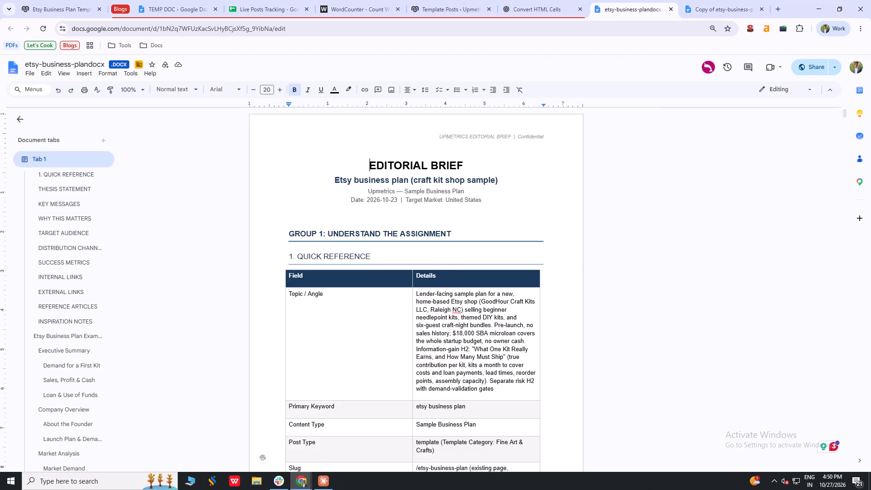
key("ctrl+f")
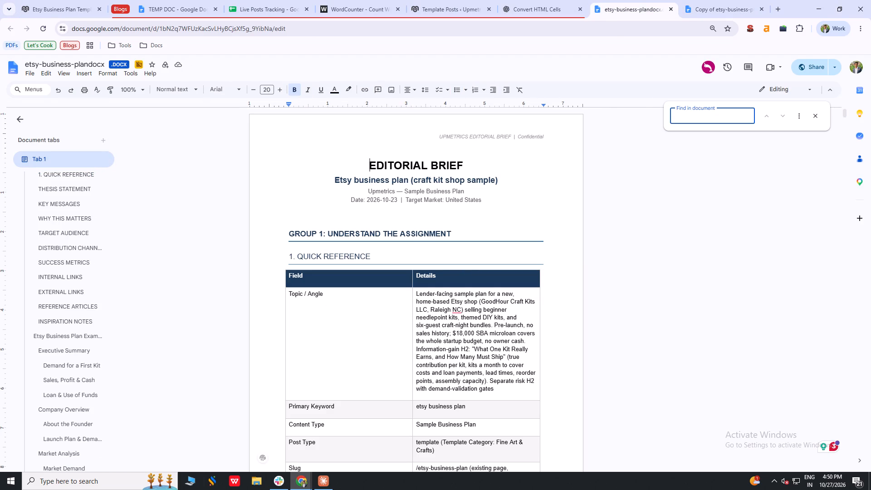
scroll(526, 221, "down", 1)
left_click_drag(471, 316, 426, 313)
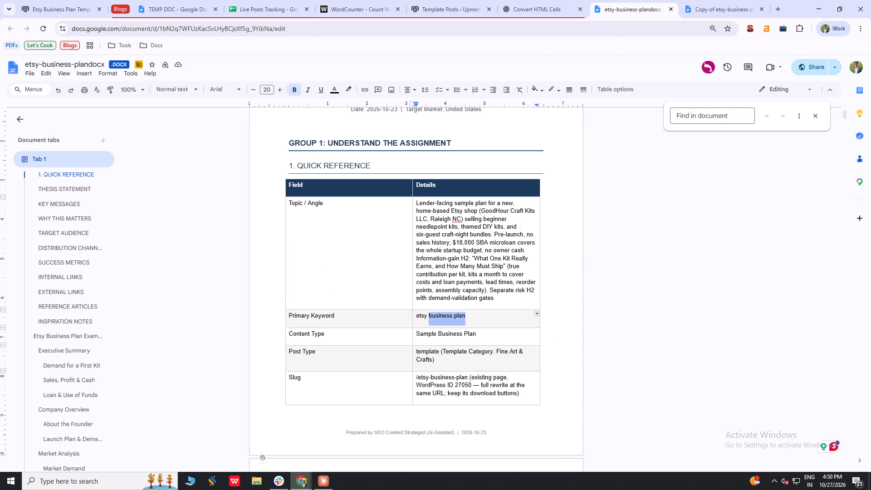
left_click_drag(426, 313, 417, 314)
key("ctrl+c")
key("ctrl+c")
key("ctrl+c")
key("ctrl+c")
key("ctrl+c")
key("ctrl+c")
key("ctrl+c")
In the copied document's metadata table, change the primary keyword to "Etsy Business Plan".
left_click(707, 0)
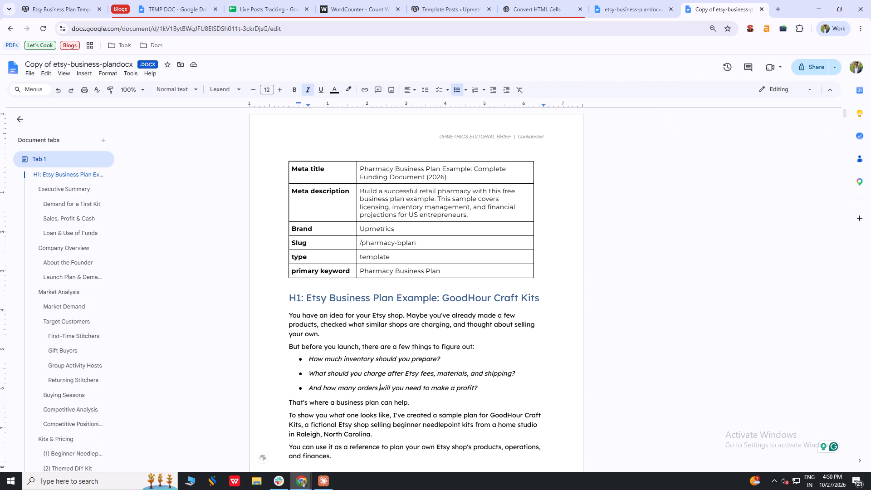
left_click_drag(441, 271, 361, 271)
double_click(368, 271)
type("Etsy")
key("space")
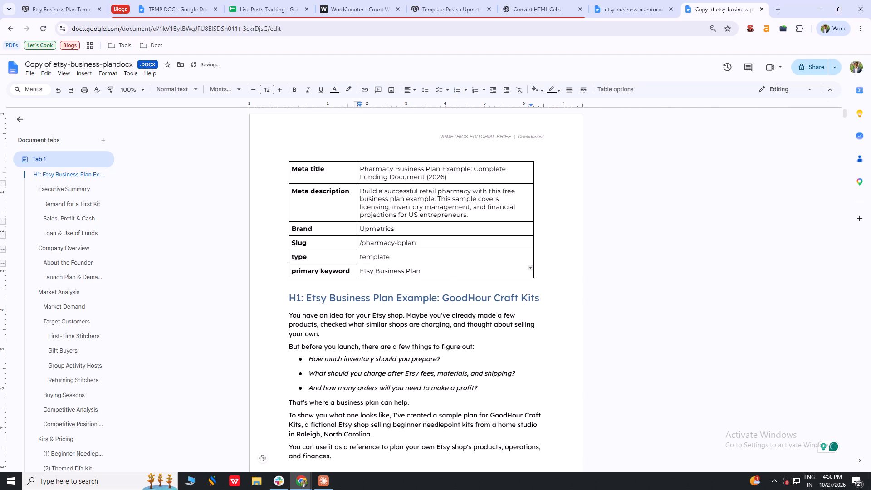
Copy "/etsy-business-plan" from the live template page's URL and paste it unformatted as the metadata table's Slug.
left_click(62, 0)
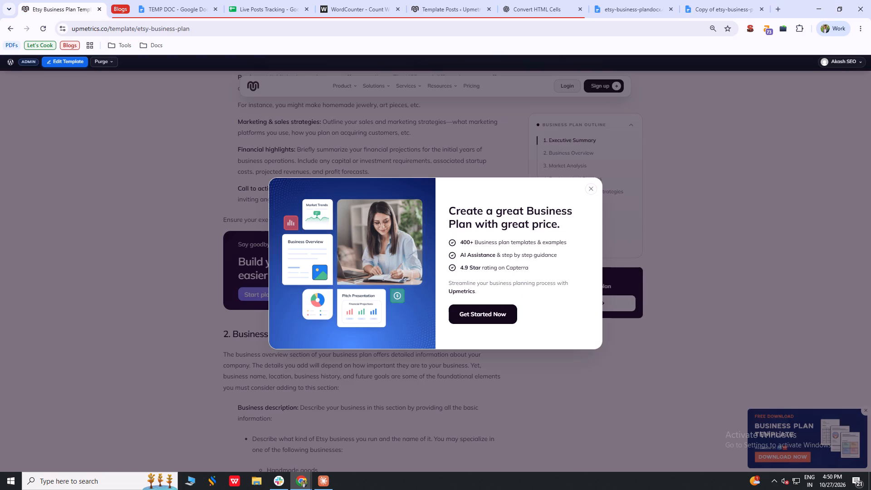
left_click_drag(196, 27, 135, 26)
key("ctrl+c")
key("ctrl+c")
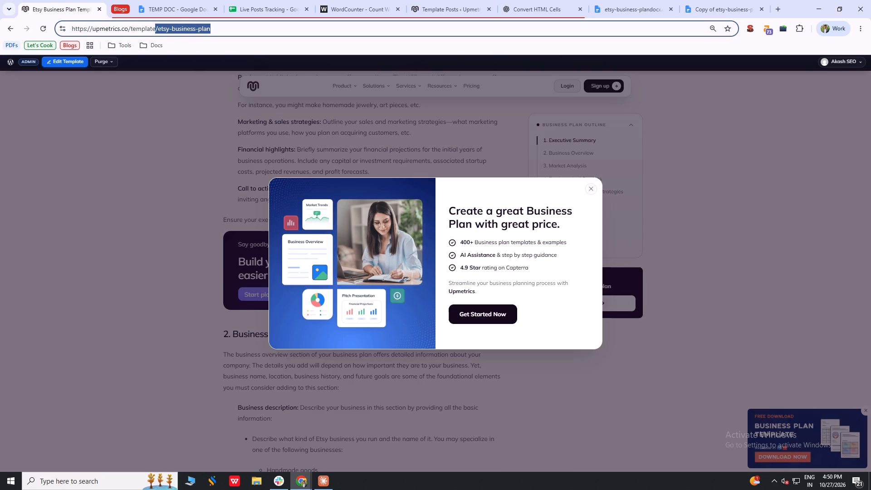
key("ctrl+c")
key("ctrl+c")
key("ctrl+c")
key("ctrl+c")
key("ctrl+c")
key("ctrl+c")
key("ctrl+c")
key("ctrl+c")
key("ctrl+c")
key("ctrl+c")
left_click(716, 0)
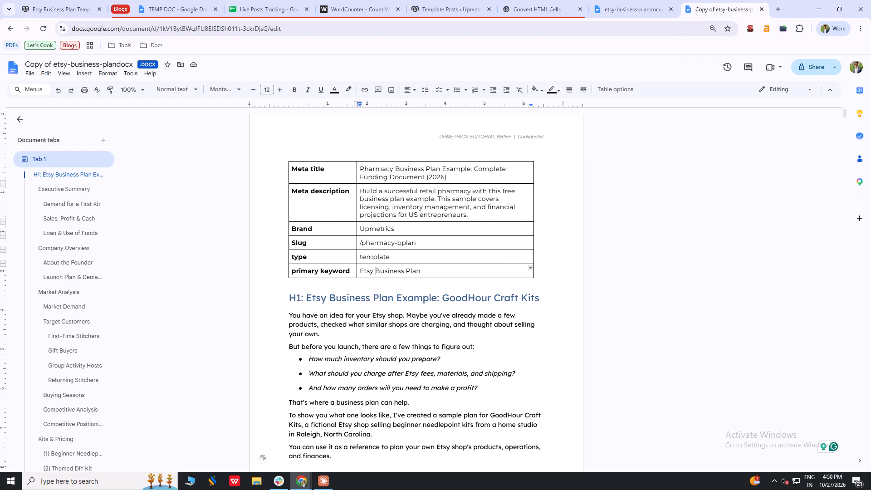
left_click_drag(421, 239, 357, 241)
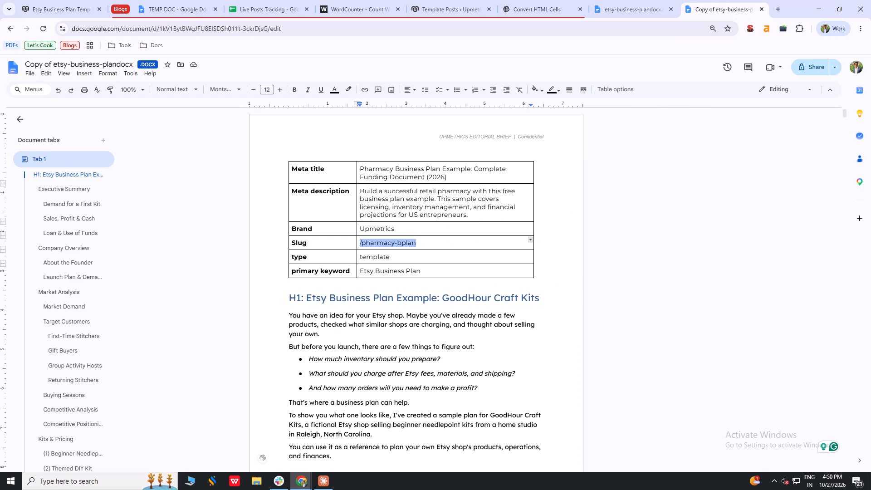
key("ctrl+shift+v")
left_click(400, 229)
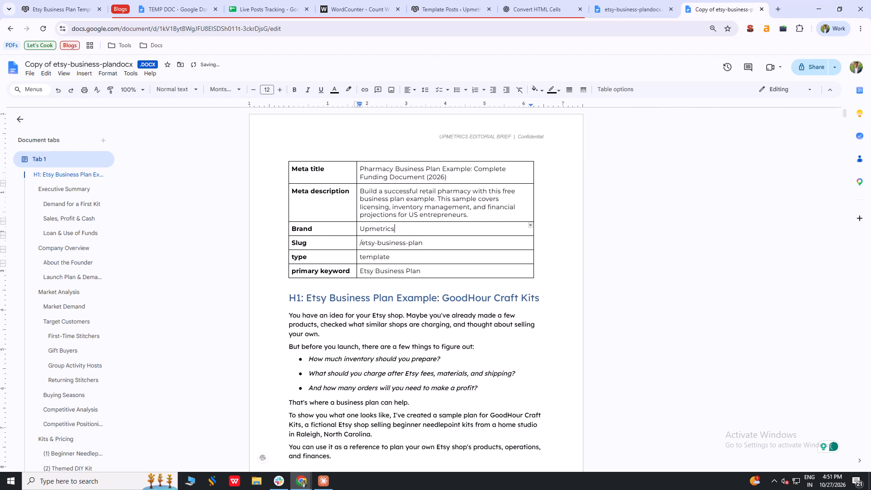
left_click(447, 197)
Find "meta" in the original document and paste its Meta Title, "Etsy Business Plan Sample: Needlepoint Kit Shop (Updated)", unformatted into the copy's metadata table.
left_click(618, 0)
key("ctrl+f")
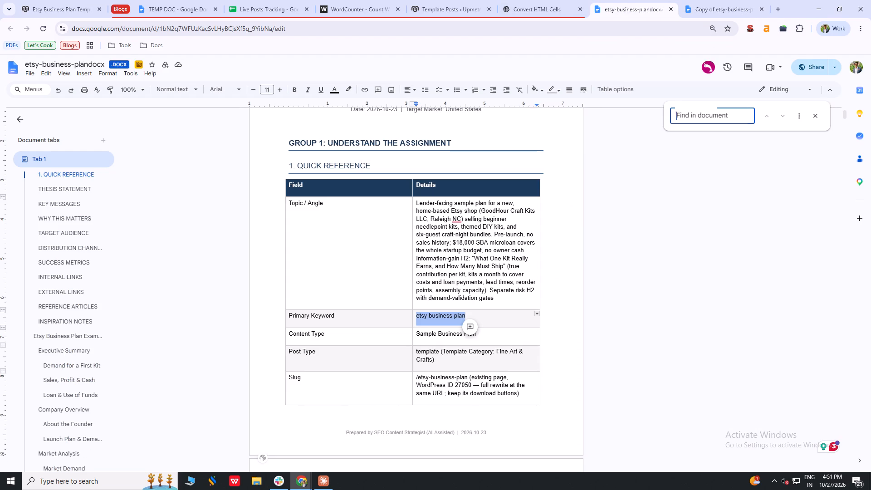
type("meta")
key("space")
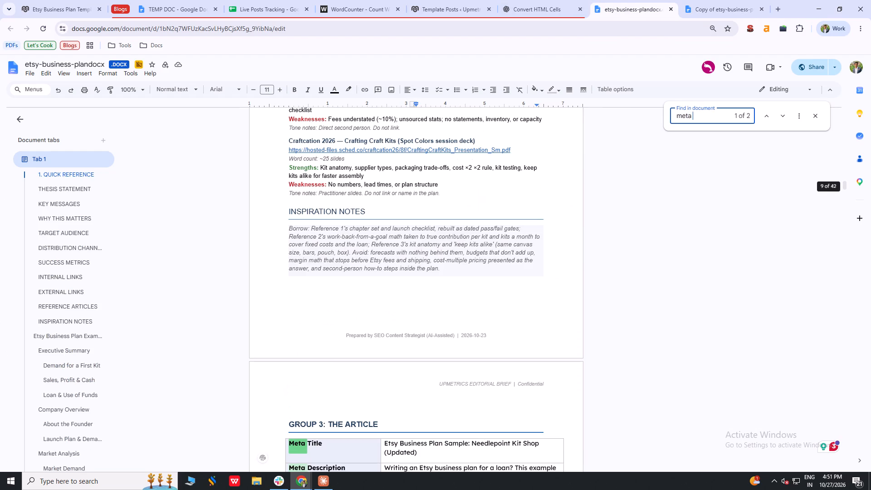
scroll(477, 339, "down", 2)
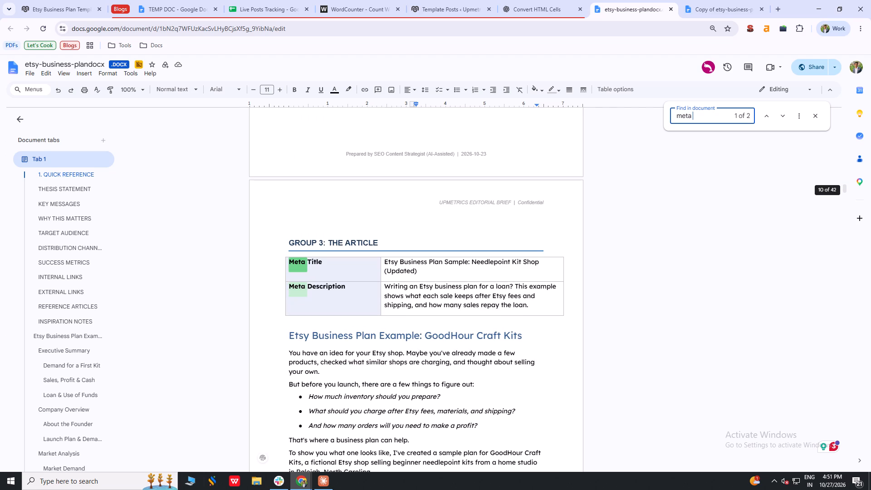
left_click_drag(421, 273, 385, 265)
key("ctrl+c")
key("ctrl+c")
key("ctrl+c")
key("ctrl+c")
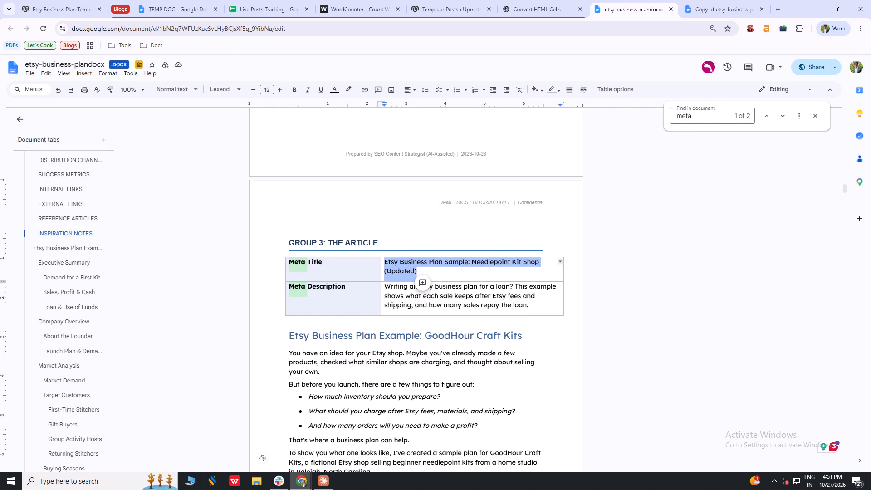
key("ctrl+c")
key("ctrl+c")
left_click(718, 0)
left_click_drag(450, 176, 379, 167)
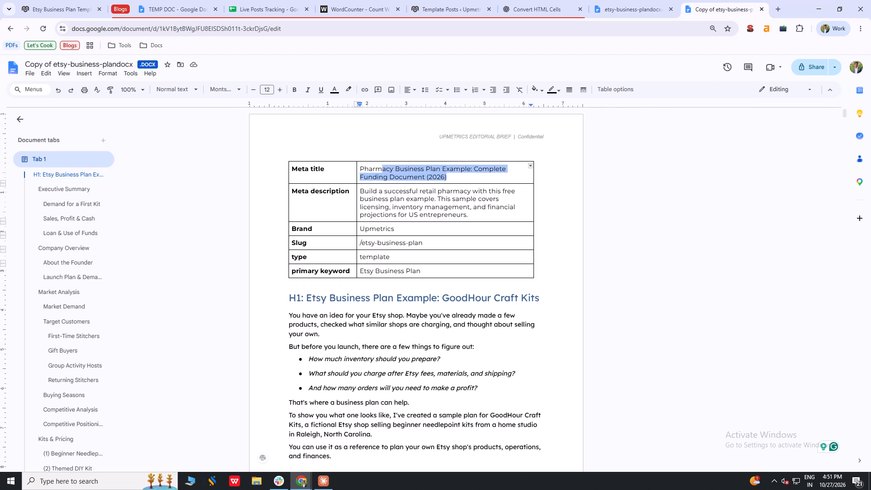
left_click_drag(379, 167, 361, 169)
key("ctrl+shift+v")
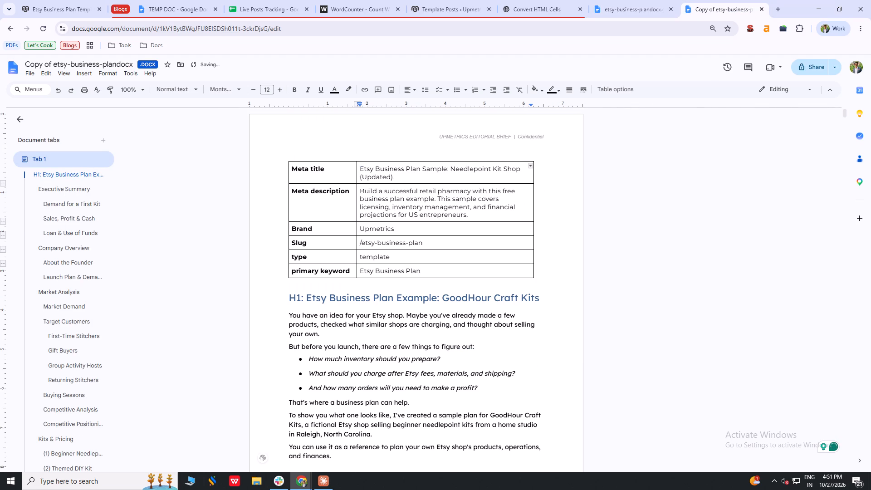
Replace the metadata table's meta description with the original document's Meta Description, beginning "Writing an Etsy business plan for a loan?".
left_click(629, 7)
left_click_drag(534, 305, 508, 301)
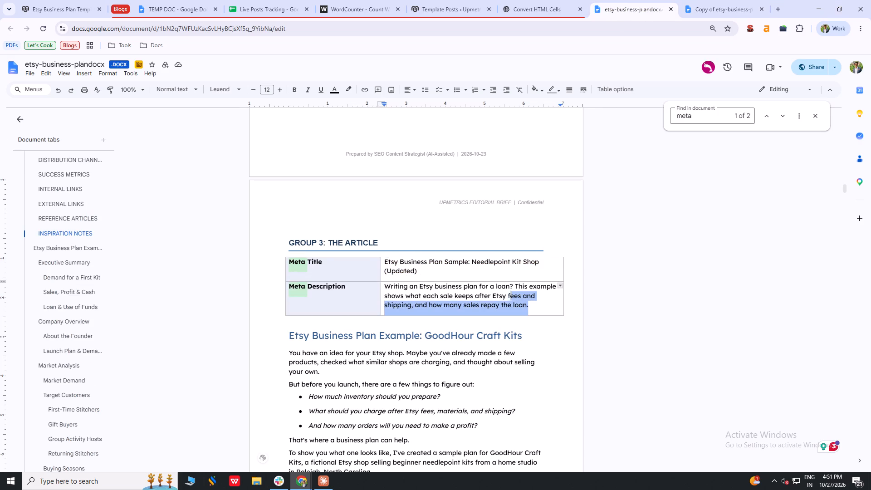
left_click_drag(508, 301, 385, 290)
key("ctrl+c")
key("ctrl+c")
key("ctrl+c")
left_click(704, 0)
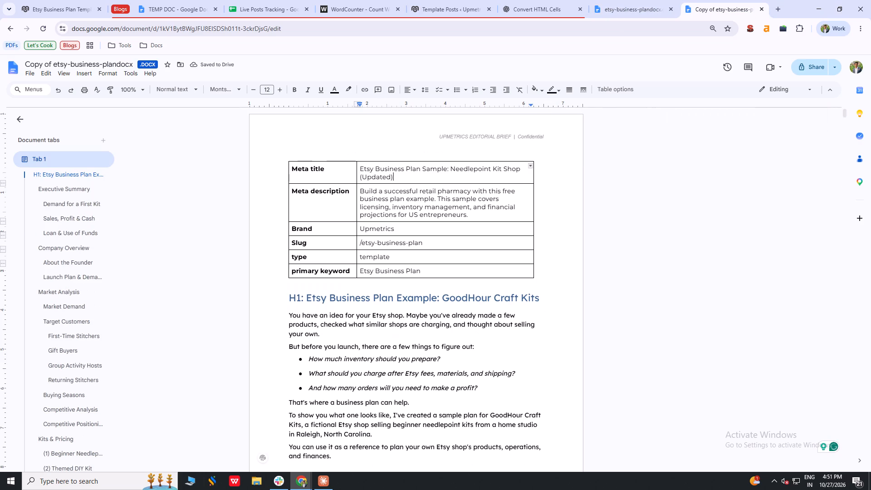
left_click_drag(472, 215, 361, 194)
key("ctrl+v")
left_click(386, 217)
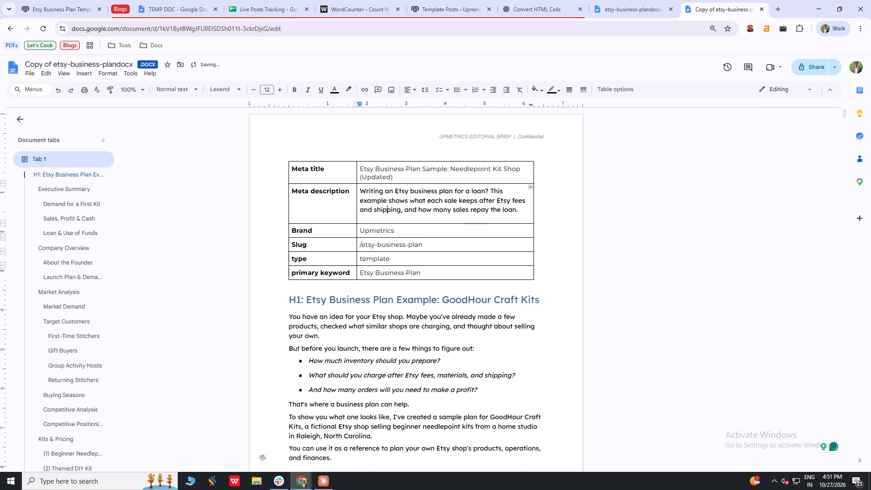
left_click(384, 220)
left_click(444, 221)
Apply the meta title value's formatting to the new meta description text.
left_click(386, 176)
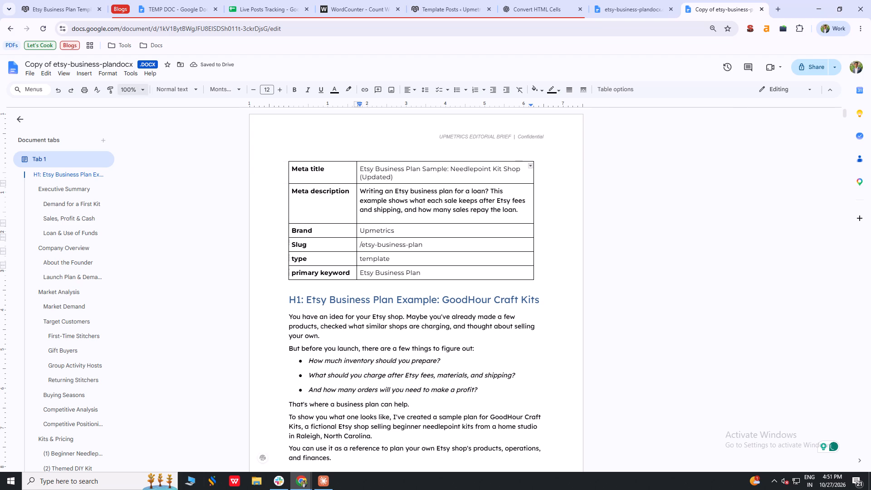
left_click(109, 87)
left_click_drag(519, 209, 365, 187)
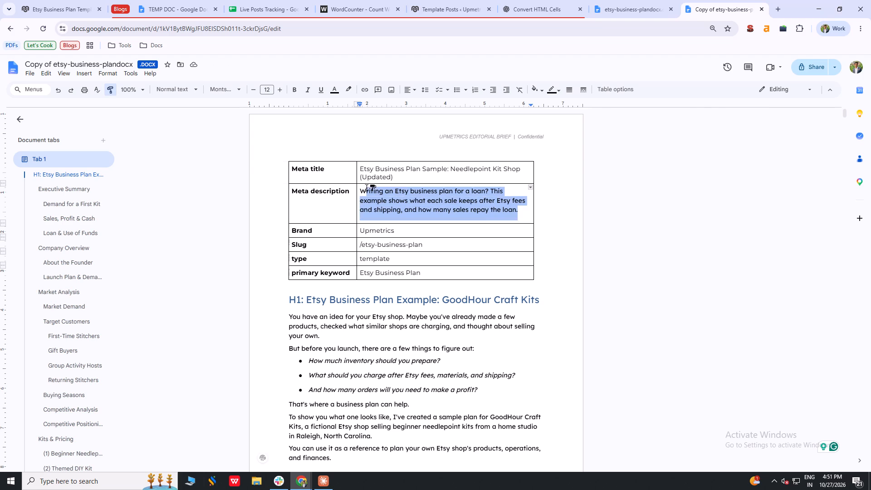
left_click_drag(365, 187, 356, 187)
left_click(423, 199)
Apply the bold formatting of the "Meta title" label to the "Meta description" label.
left_click_drag(335, 174, 303, 173)
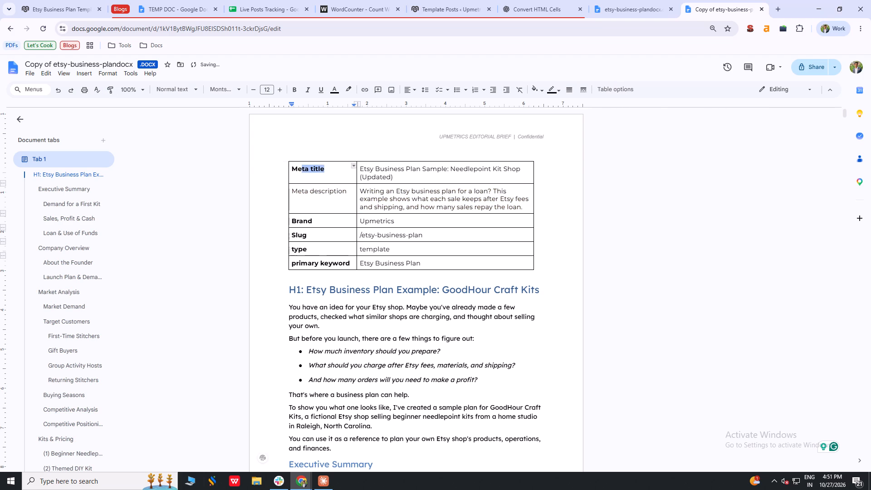
left_click_drag(303, 173, 290, 173)
left_click(108, 89)
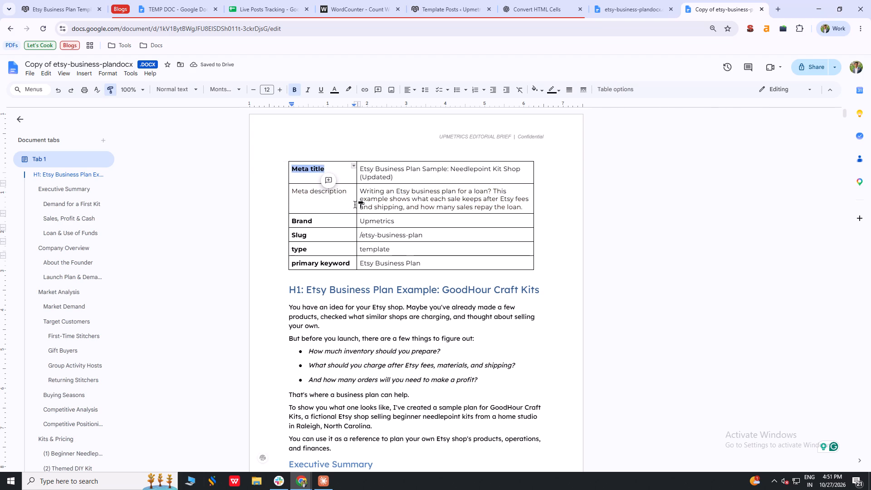
left_click_drag(347, 194, 291, 192)
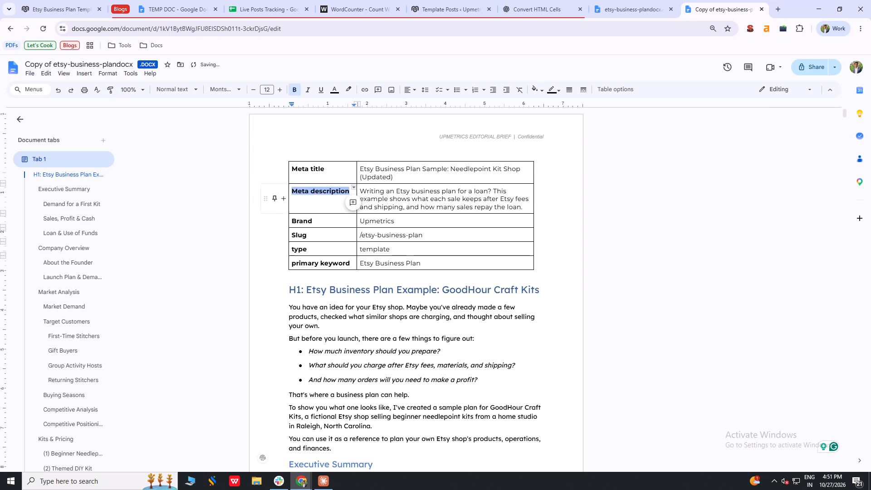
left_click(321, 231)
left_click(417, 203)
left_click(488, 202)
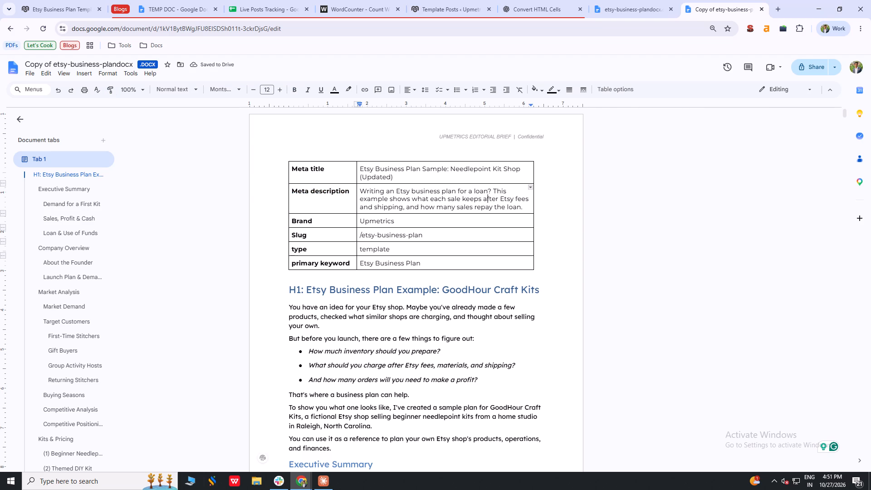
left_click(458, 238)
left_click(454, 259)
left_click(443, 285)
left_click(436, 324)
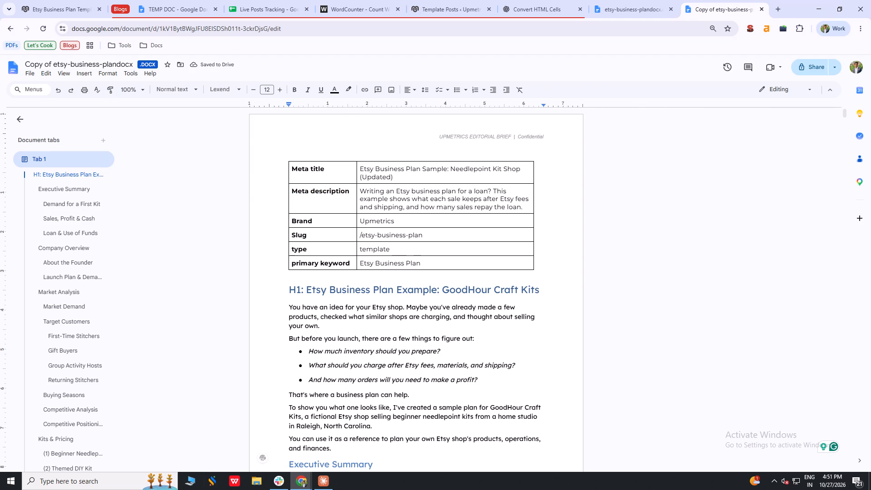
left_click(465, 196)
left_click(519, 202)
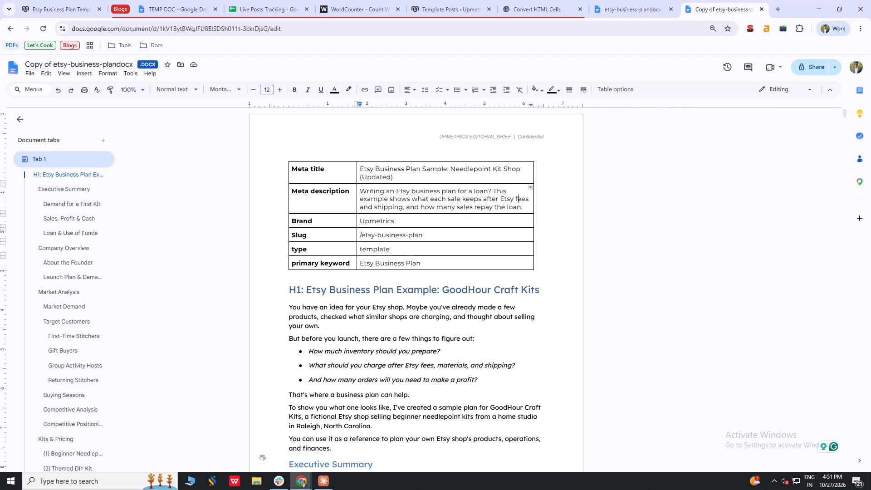
Check the length of the metadata table's meta description by replacing the text in WordCounter with it and removing the trailing blank lines.
triple_click(432, 193)
key("ctrl+c")
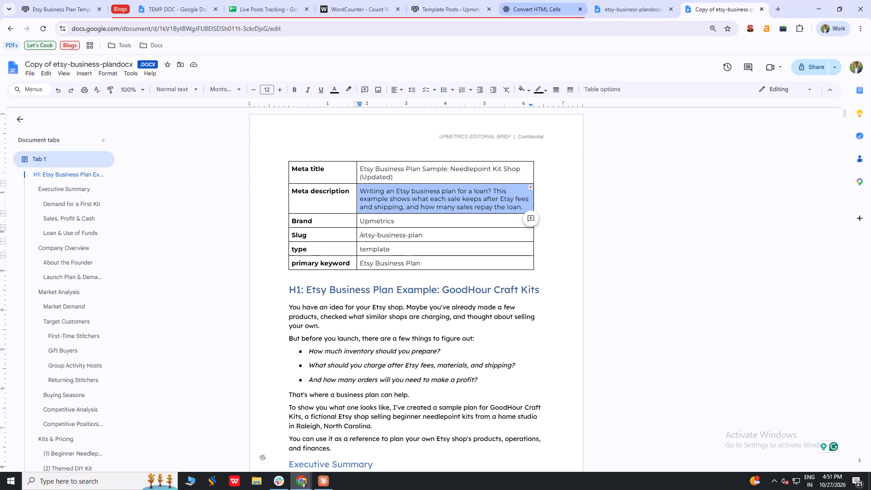
left_click(444, 0)
left_click(347, 0)
key("ctrl+a")
left_click(333, 213)
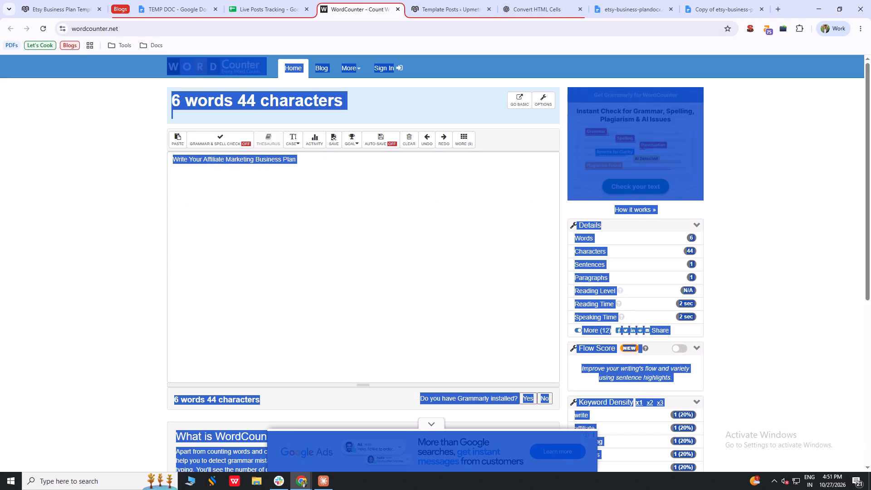
key("ctrl+a")
left_click(335, 212)
left_click(322, 191)
key("ctrl+a")
key("ctrl+v")
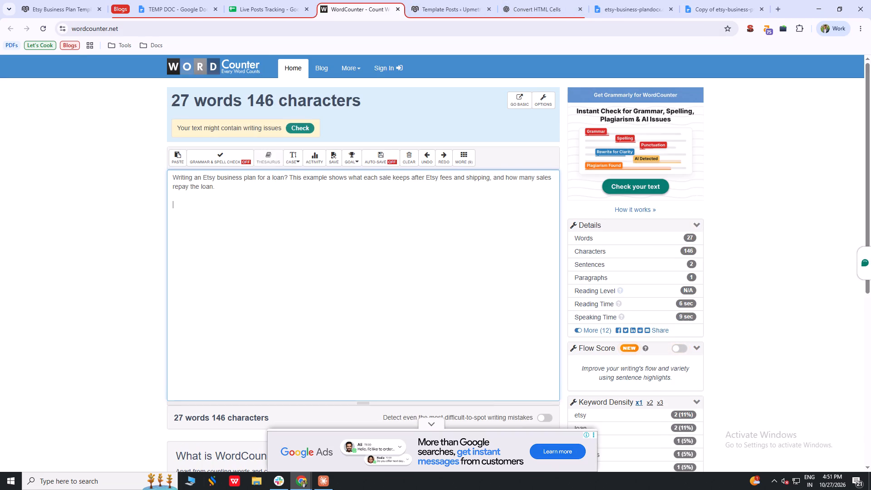
key("BackSpace")
key("BackSpace")
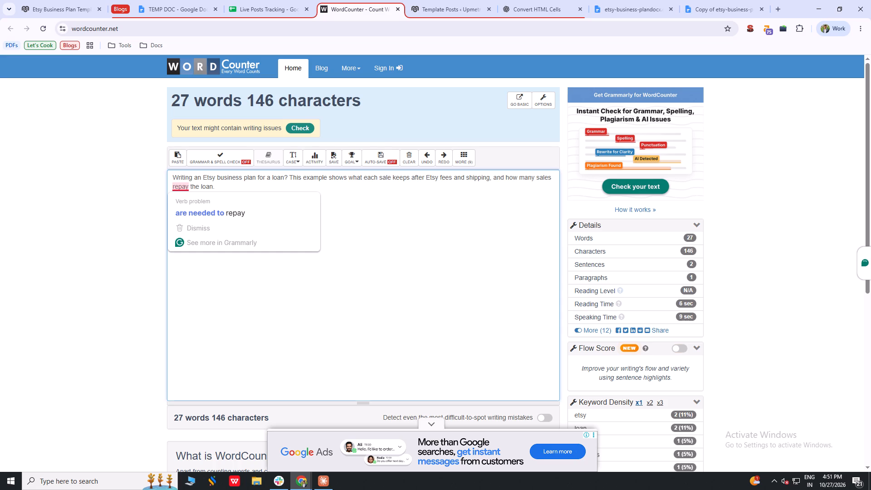
left_click(451, 210)
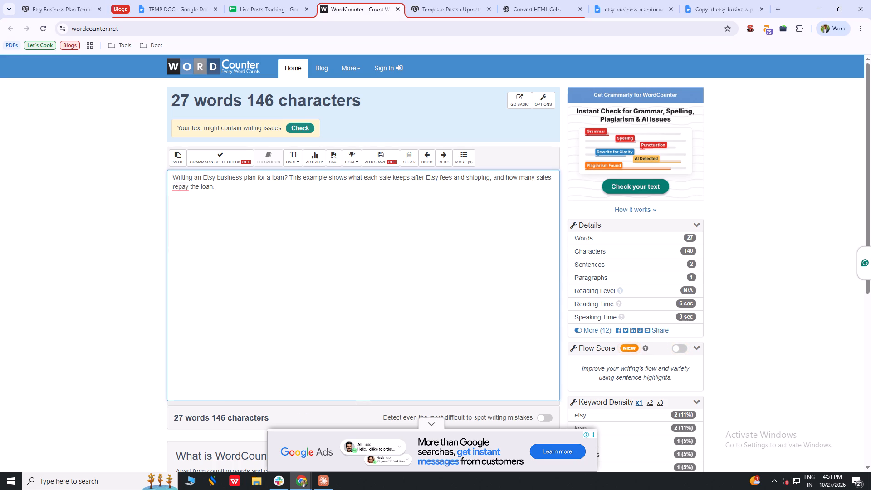
Copy the meta title from the document copy's metadata table and check its length in WordCounter, replacing the meta description there.
left_click(706, 0)
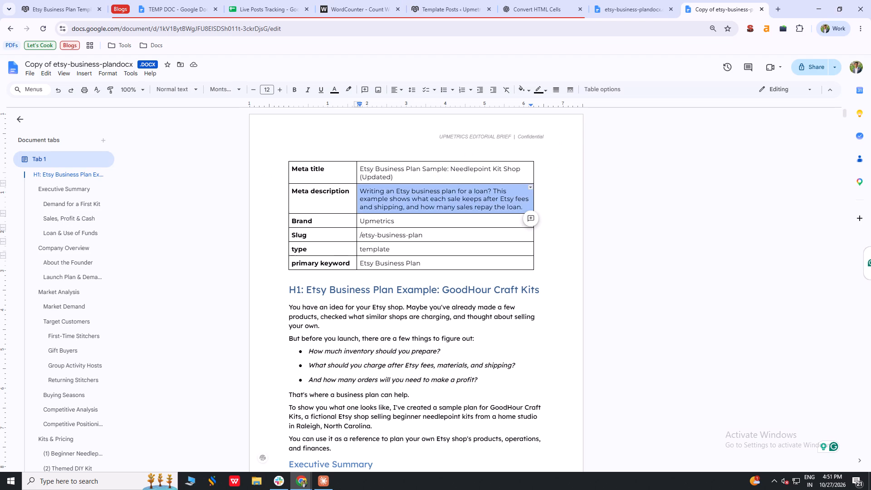
left_click(400, 309)
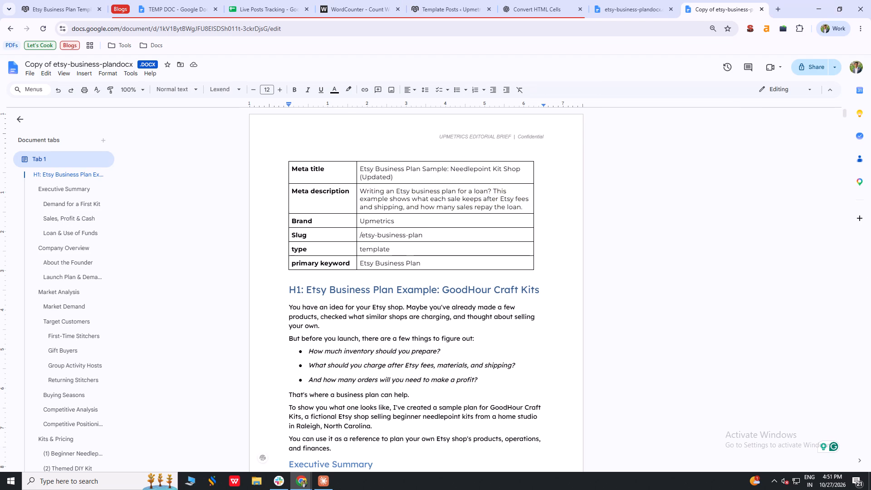
left_click_drag(396, 178, 359, 172)
right_click(380, 173)
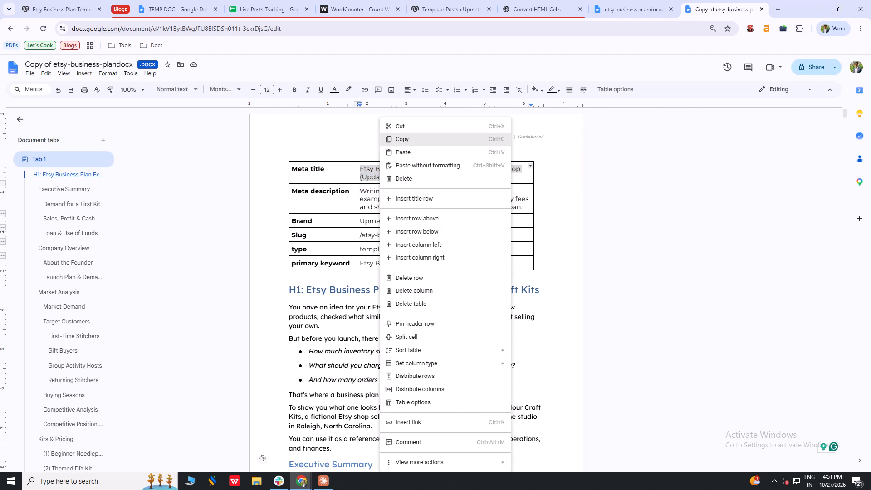
left_click(413, 141)
left_click(363, 0)
left_click(277, 207)
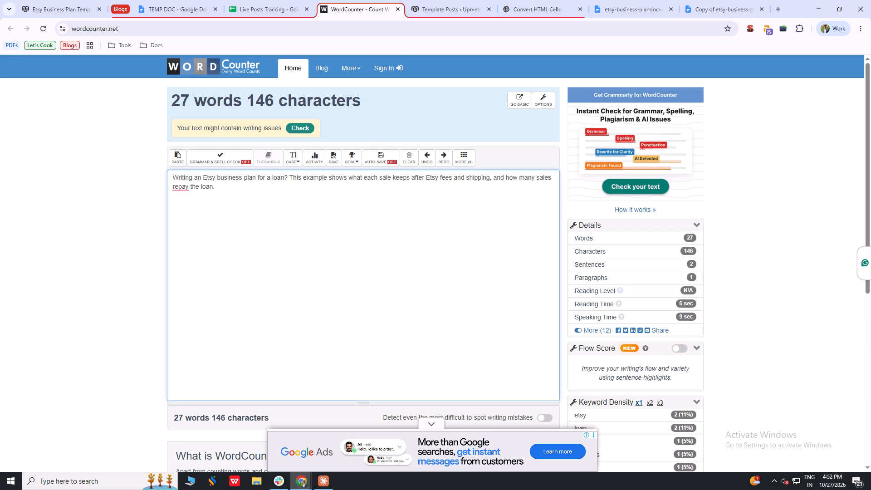
key("ctrl+a")
key("ctrl+v")
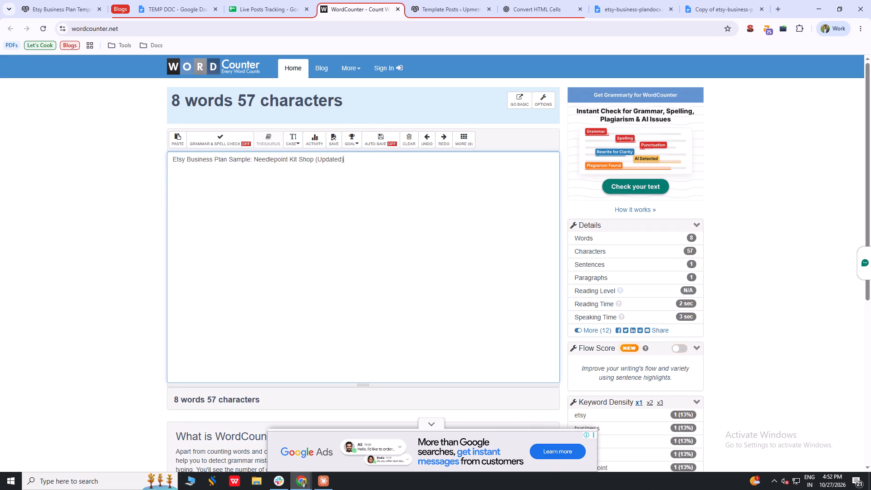
Return to the document copy, look through its opening sections, search it for "chart", and clear the search term.
left_click(724, 0)
left_click(312, 299)
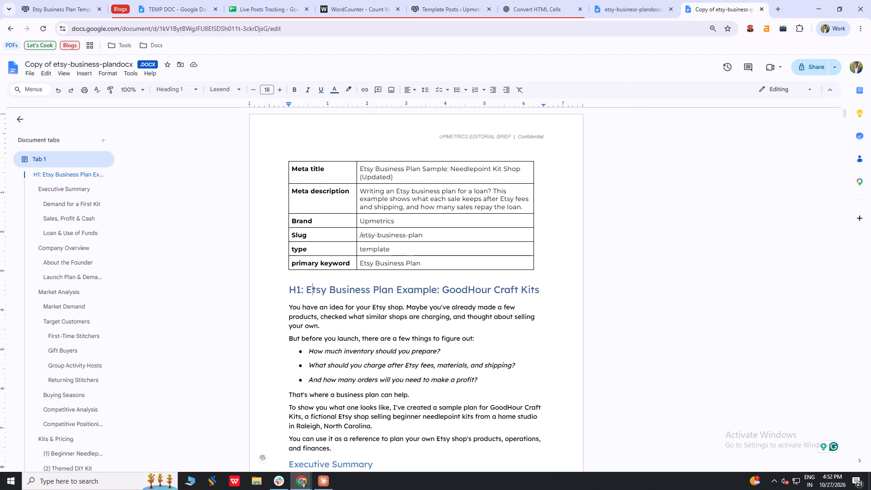
scroll(460, 239, "down", 5)
scroll(392, 232, "down", 2)
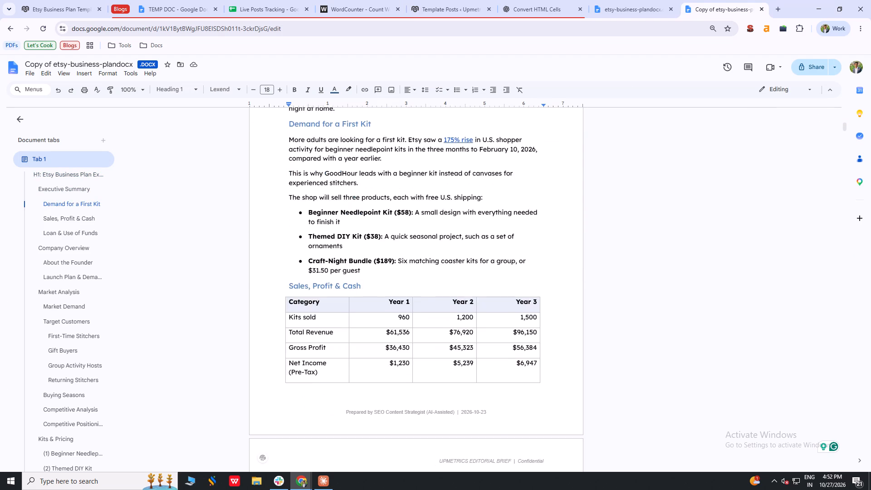
scroll(387, 230, "down", 6)
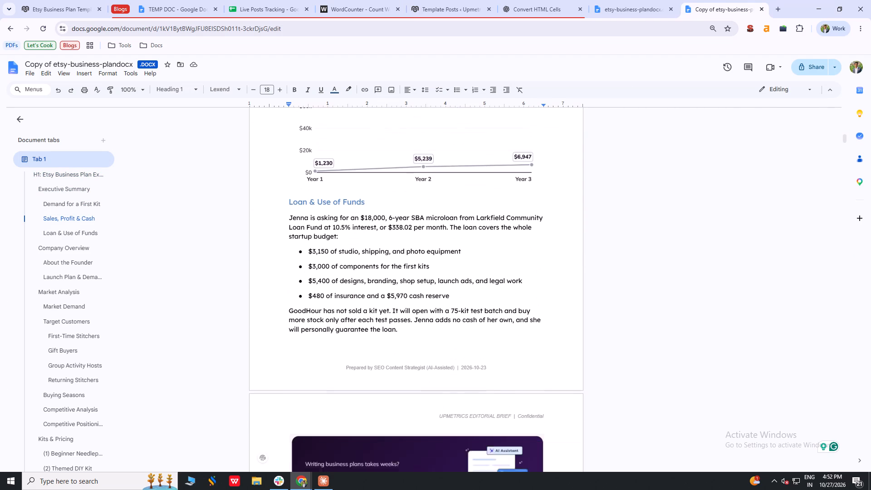
scroll(411, 225, "down", 1)
key("ctrl+f")
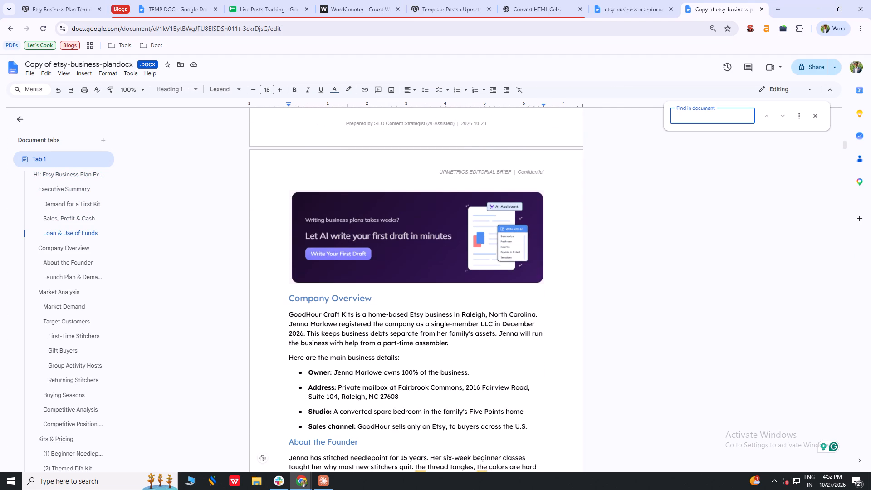
type("chart")
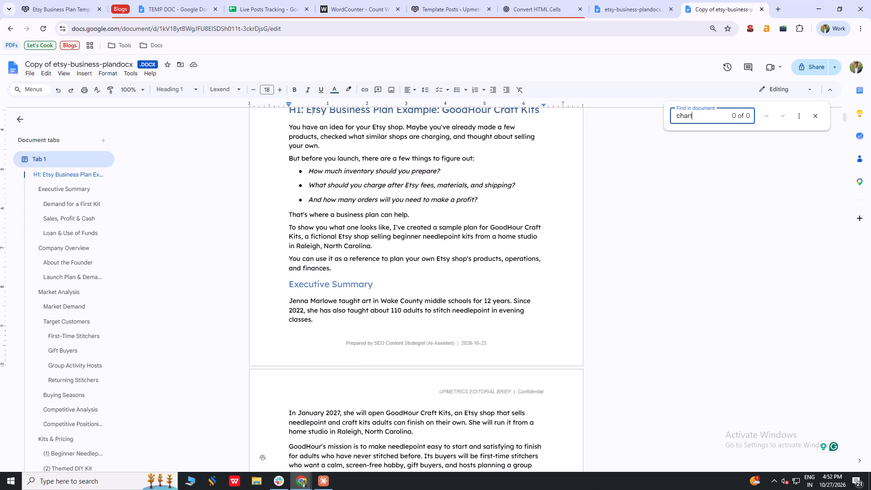
key("BackSpace")
key("BackSpace")
key("BackSpace")
key("BackSpace")
key("BackSpace")
key("BackSpace")
key("BackSpace")
key("BackSpace")
key("BackSpace")
key("BackSpace")
key("BackSpace")
Examine the Total Revenue and Net Income (Pre-Tax) chart under Sales, Profit & Cash in the copy.
scroll(428, 225, "down", 14)
scroll(405, 220, "up", 6)
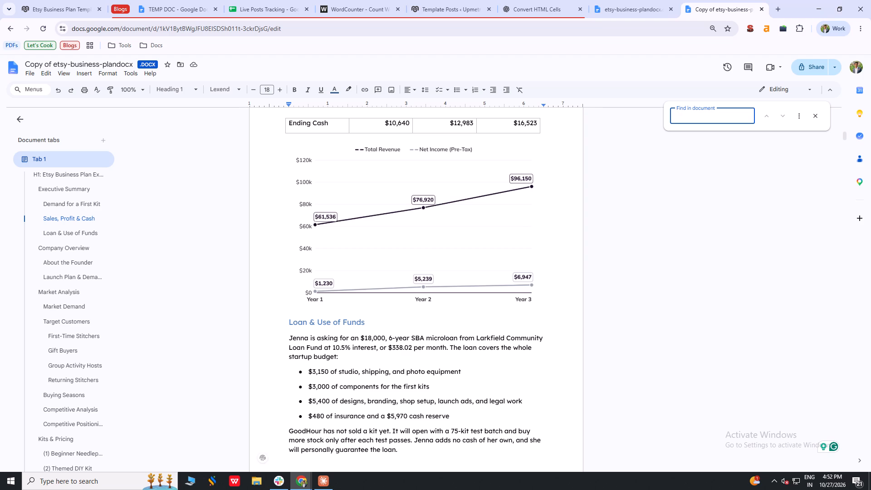
scroll(408, 312, "up", 1)
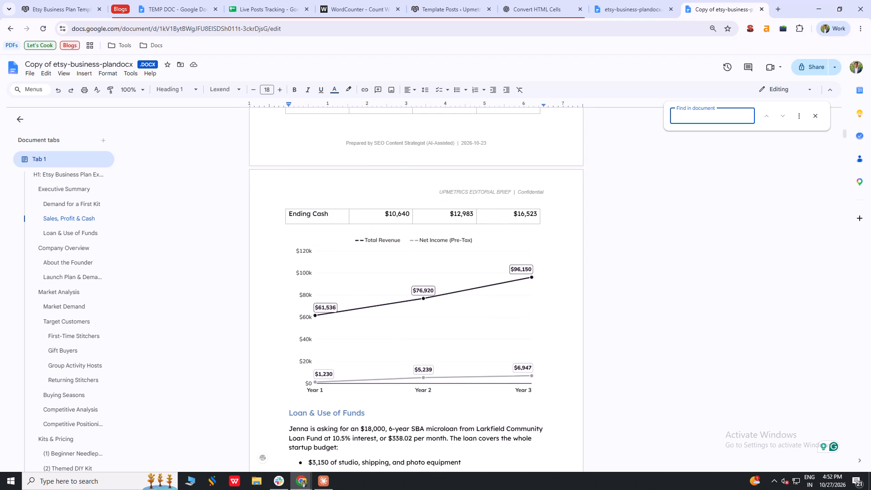
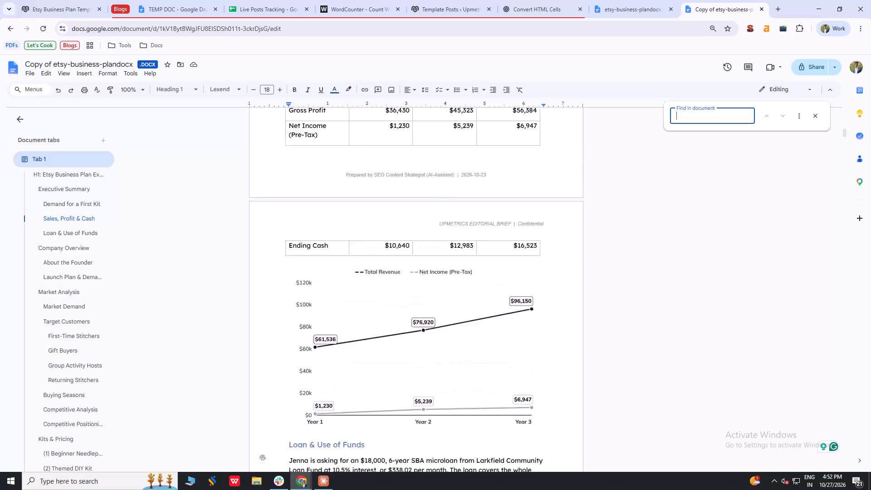
Look through the copy's text and visuals from Loan & Use of Funds through Competitive Positioning to the Kits & Pricing section.
scroll(538, 314, "down", 4)
scroll(490, 308, "down", 7)
scroll(404, 284, "down", 4)
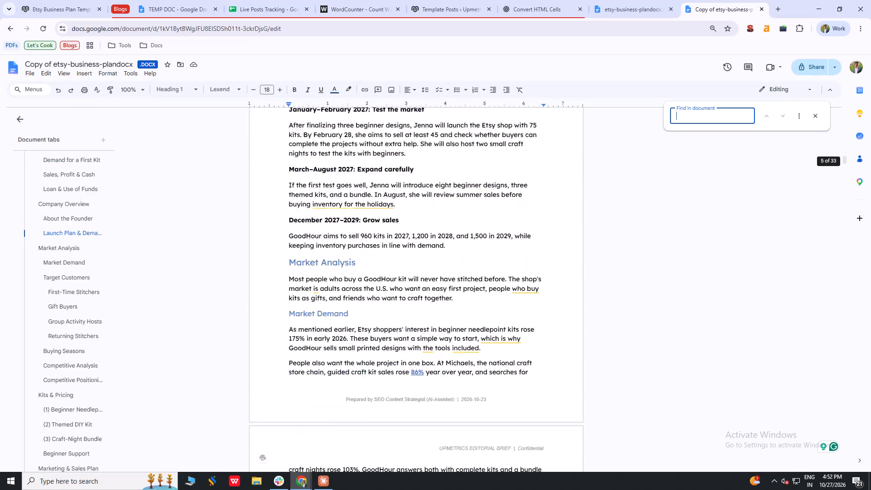
scroll(409, 283, "down", 8)
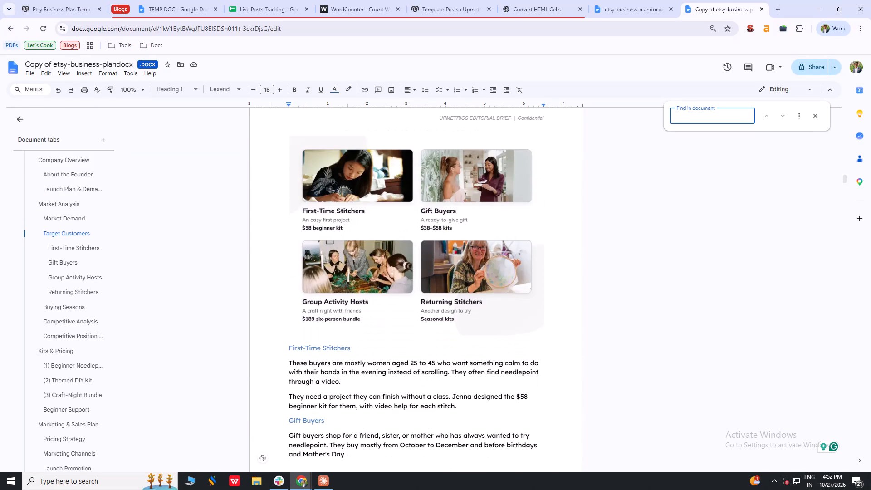
scroll(408, 287, "down", 17)
scroll(407, 289, "up", 4)
scroll(407, 289, "down", 5)
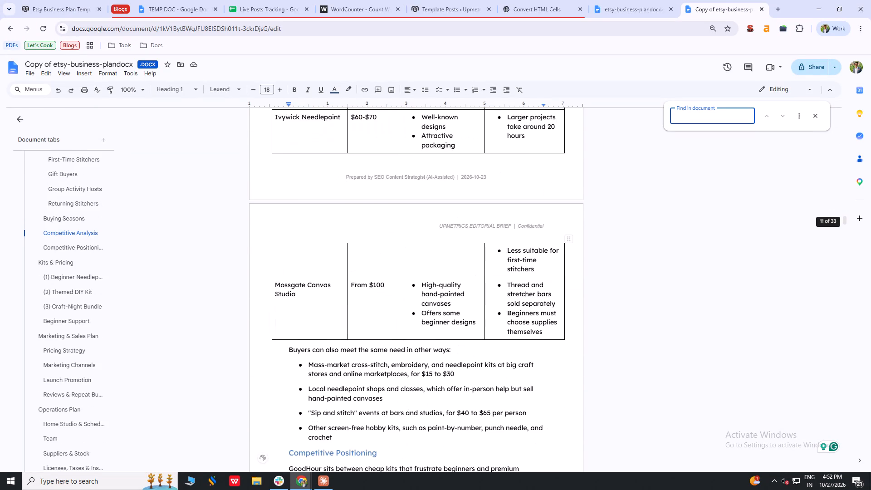
scroll(407, 289, "down", 15)
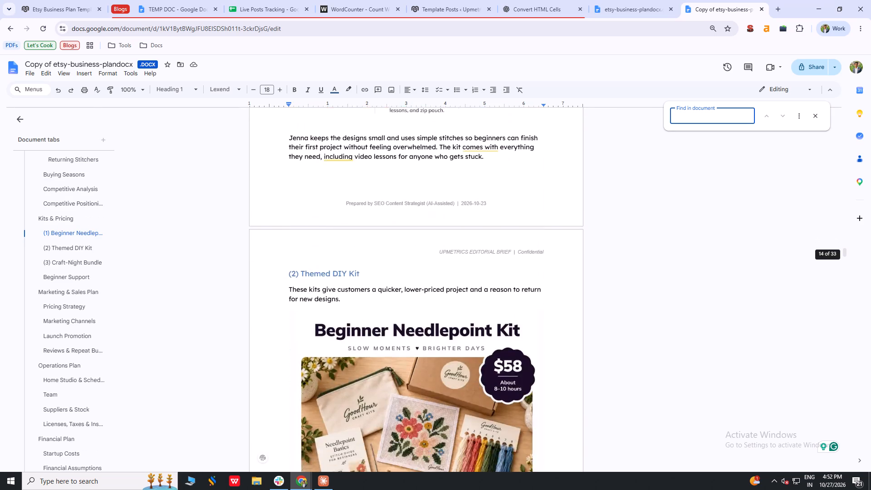
Compare the product image under (1) Beginner Needlepoint Kit with the one under (2) Themed DIY Kit.
scroll(407, 289, "down", 3)
scroll(407, 289, "up", 4)
scroll(498, 288, "up", 5)
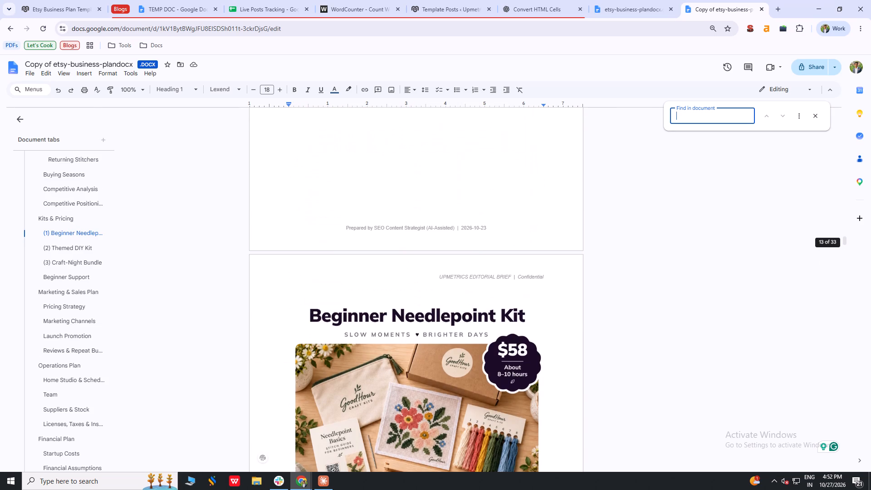
scroll(560, 288, "down", 5)
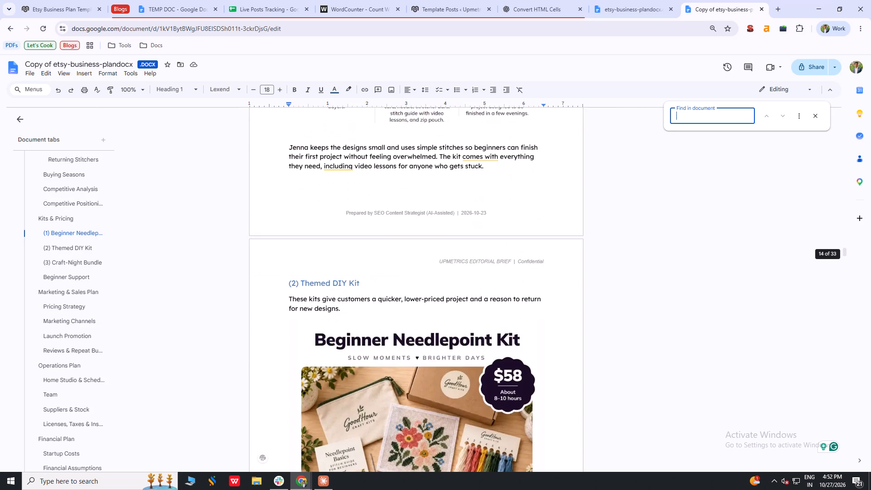
scroll(544, 290, "up", 4)
scroll(544, 290, "down", 6)
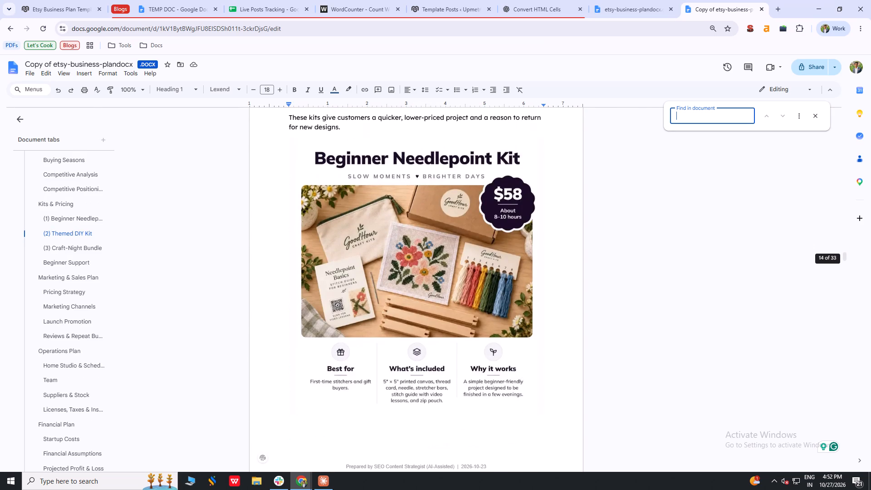
scroll(544, 290, "up", 7)
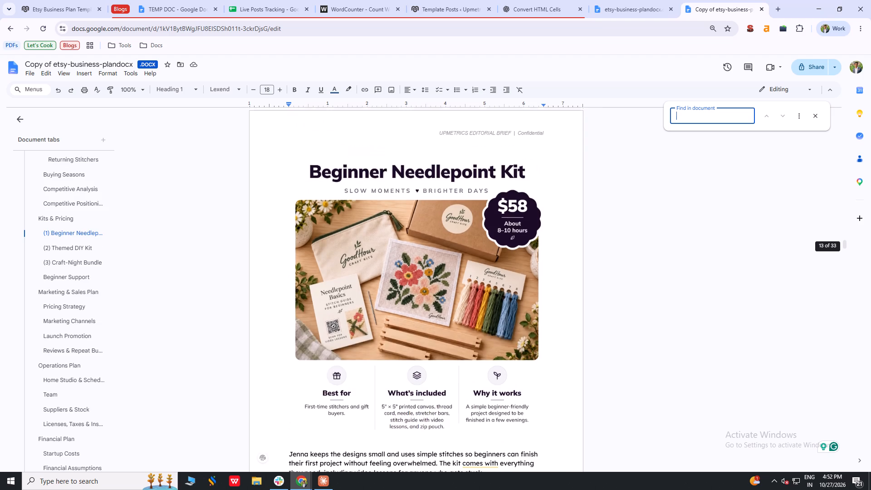
scroll(544, 290, "up", 4)
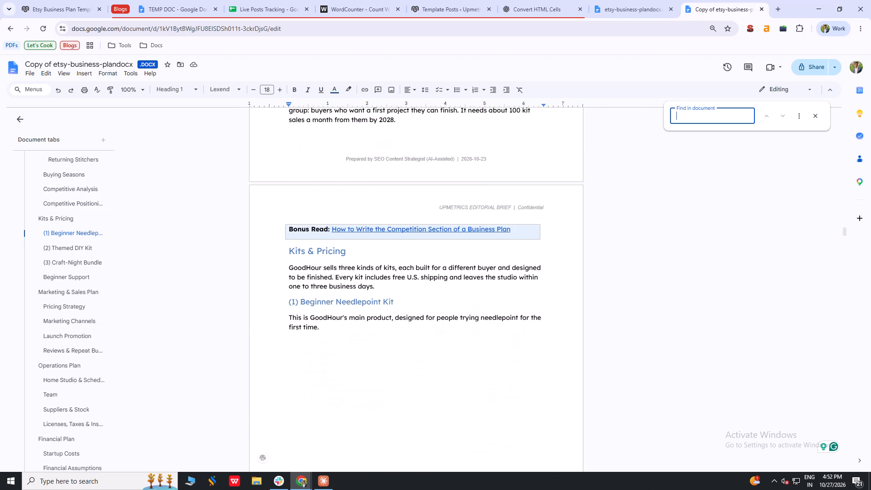
scroll(420, 276, "down", 6)
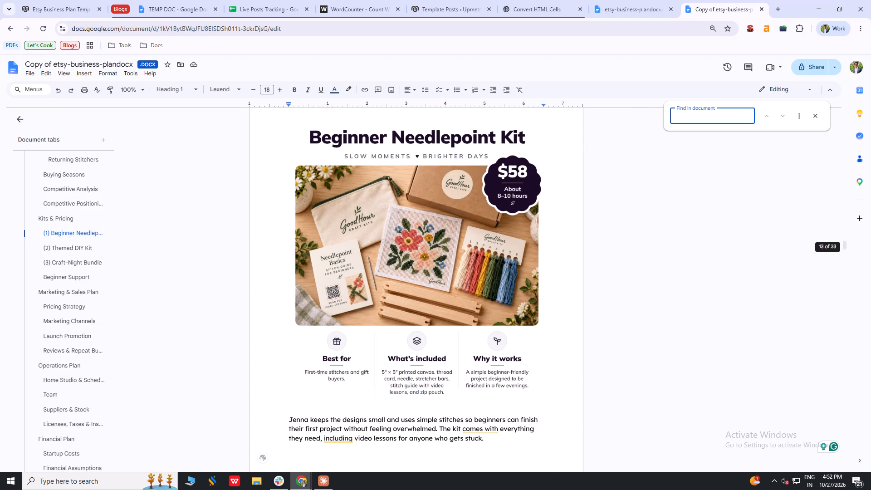
scroll(528, 283, "down", 5)
scroll(528, 283, "up", 2)
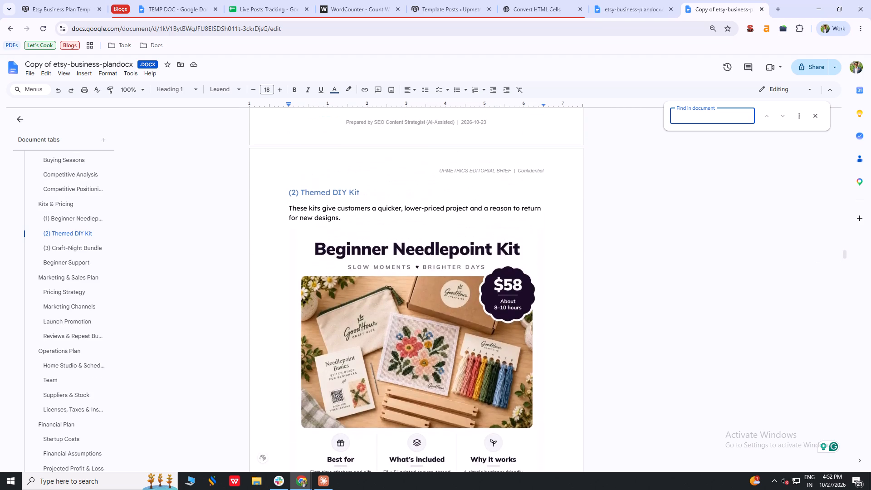
scroll(528, 283, "up", 3)
scroll(550, 283, "down", 4)
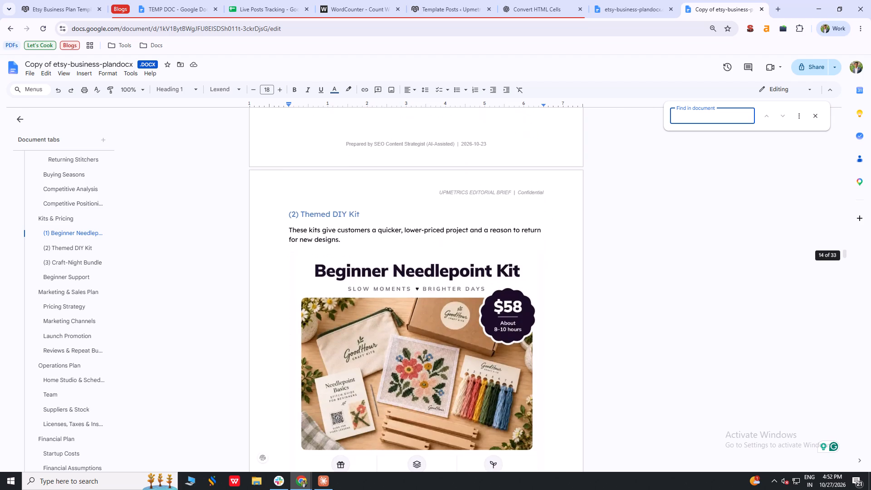
scroll(550, 283, "up", 4)
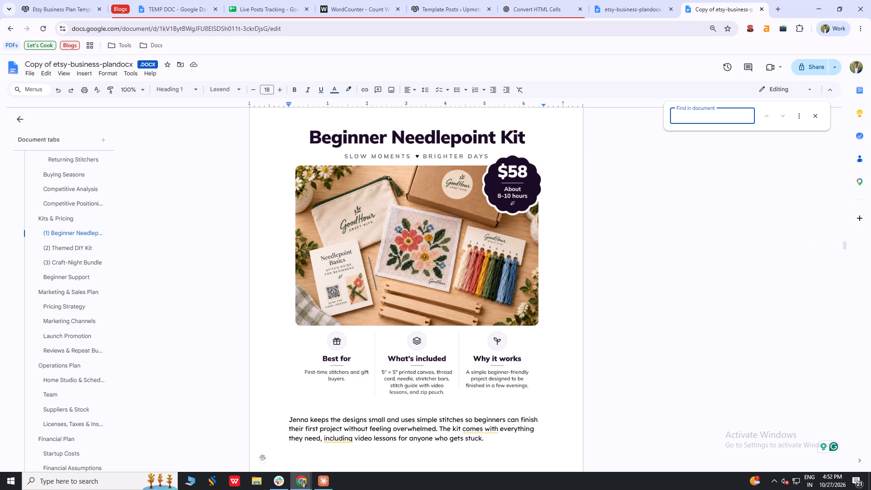
scroll(551, 284, "down", 7)
scroll(551, 284, "up", 2)
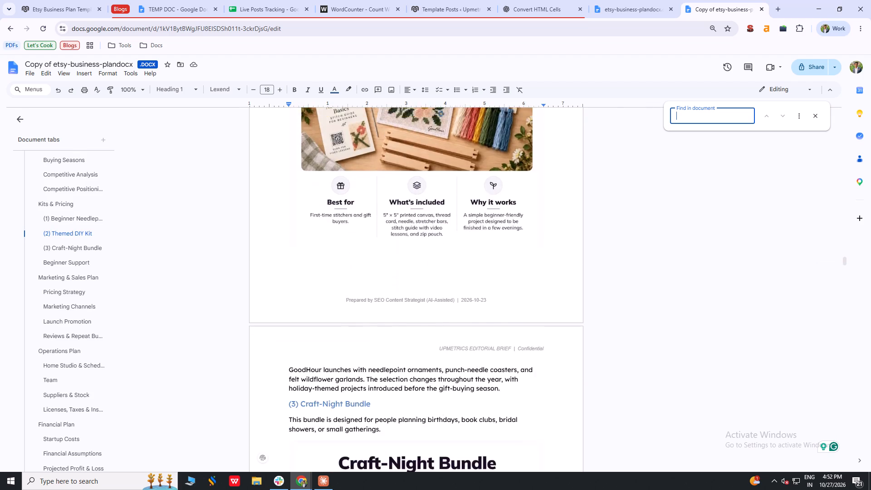
scroll(551, 284, "up", 3)
scroll(551, 284, "down", 6)
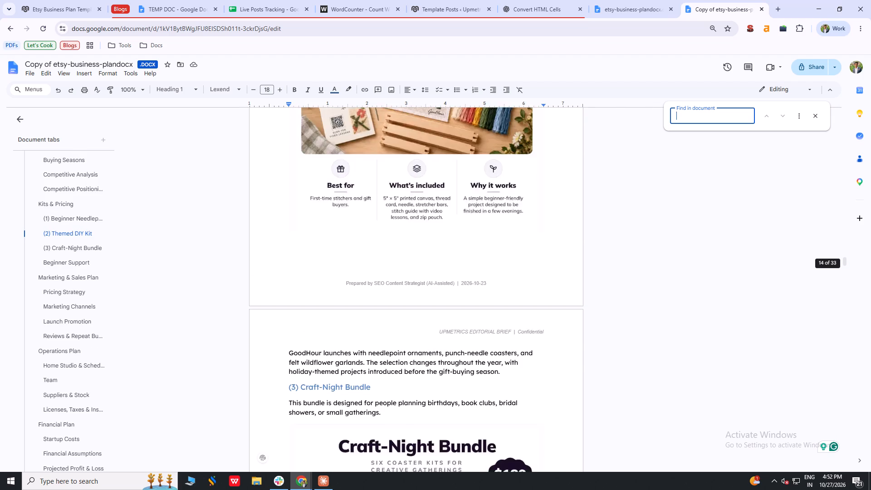
scroll(550, 285, "down", 2)
scroll(550, 285, "up", 4)
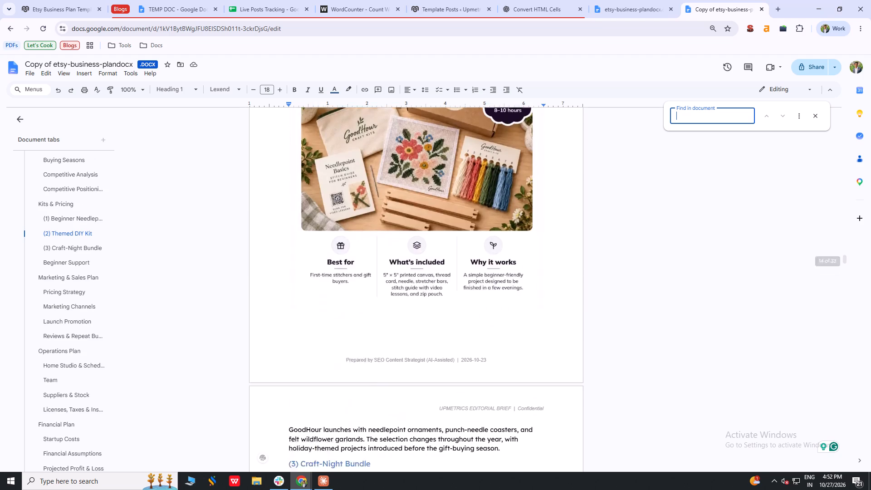
scroll(550, 285, "up", 5)
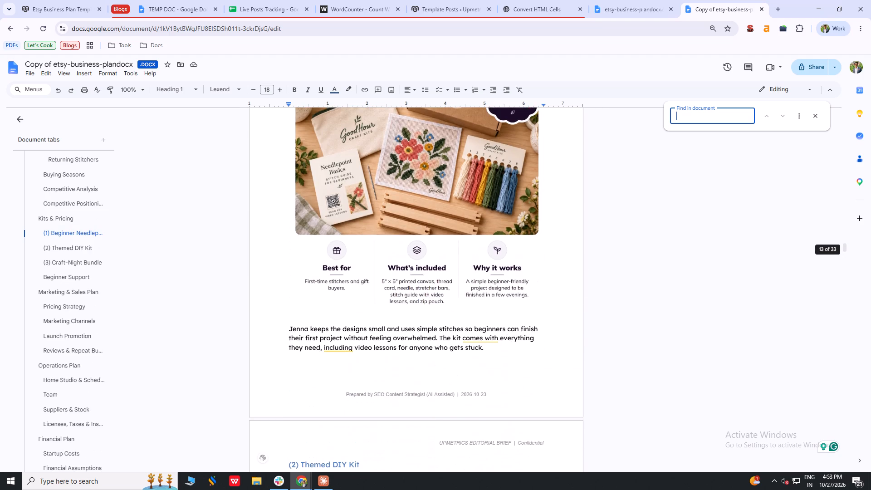
scroll(550, 285, "down", 3)
scroll(550, 285, "up", 3)
scroll(550, 285, "down", 3)
scroll(550, 285, "up", 3)
scroll(550, 285, "down", 4)
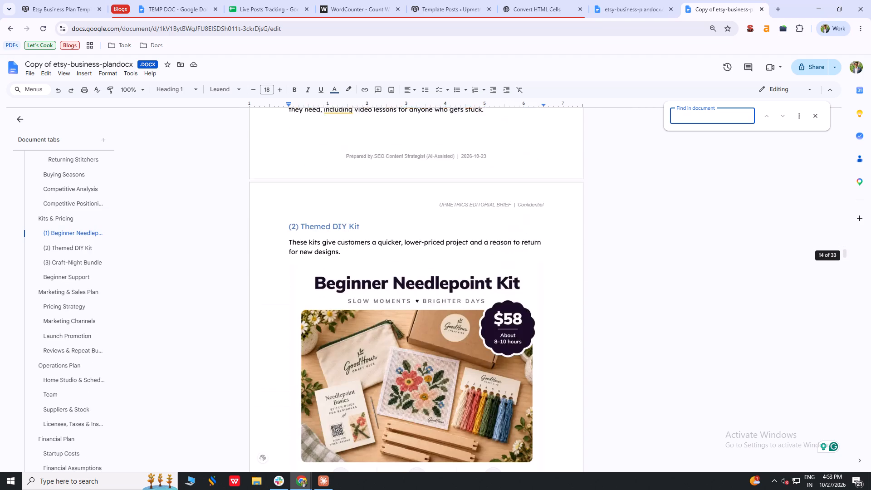
scroll(550, 285, "up", 4)
scroll(550, 285, "down", 3)
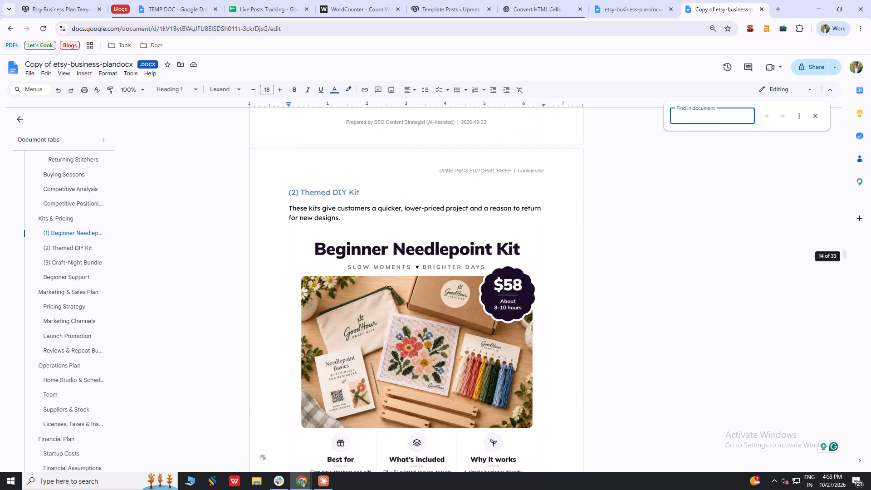
scroll(550, 285, "up", 3)
scroll(550, 285, "down", 2)
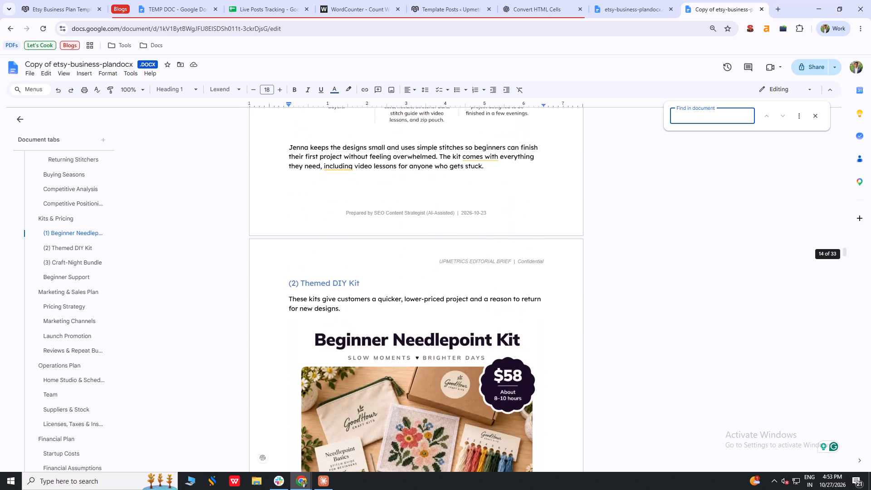
scroll(550, 285, "up", 2)
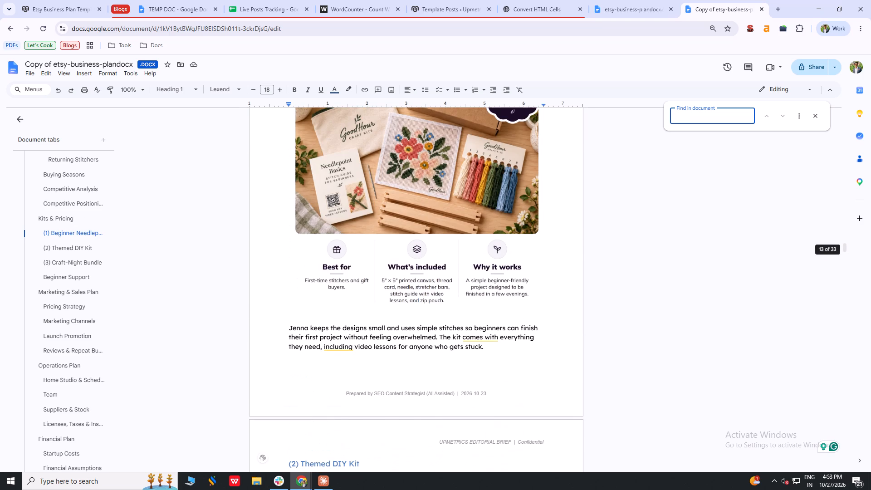
Examine the product image under (3) Craft-Night Bundle against the one under (2) Themed DIY Kit.
scroll(550, 285, "down", 6)
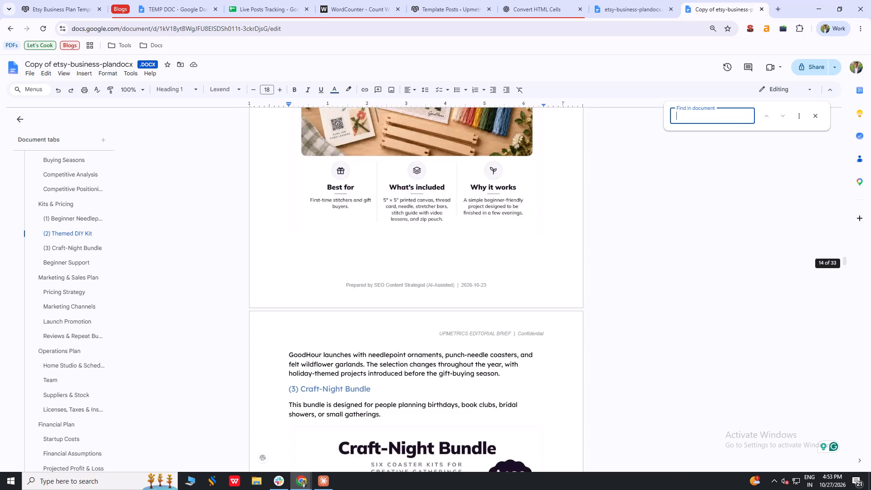
scroll(550, 285, "down", 3)
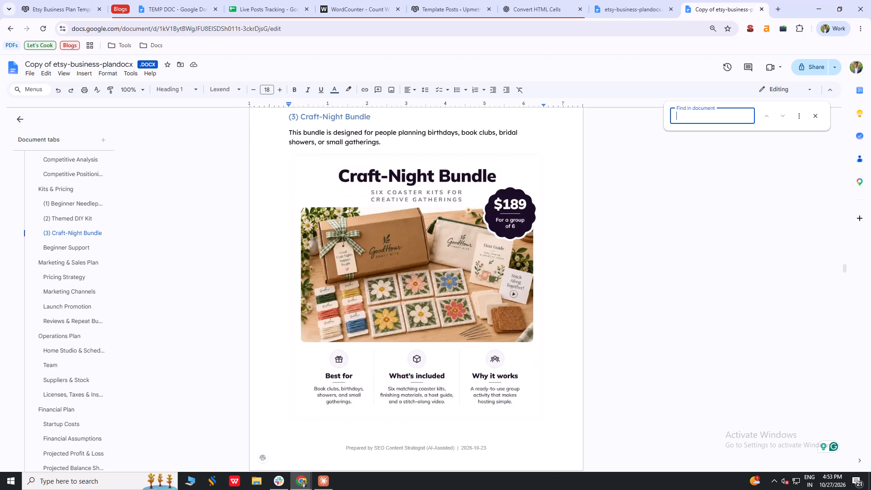
scroll(550, 285, "up", 6)
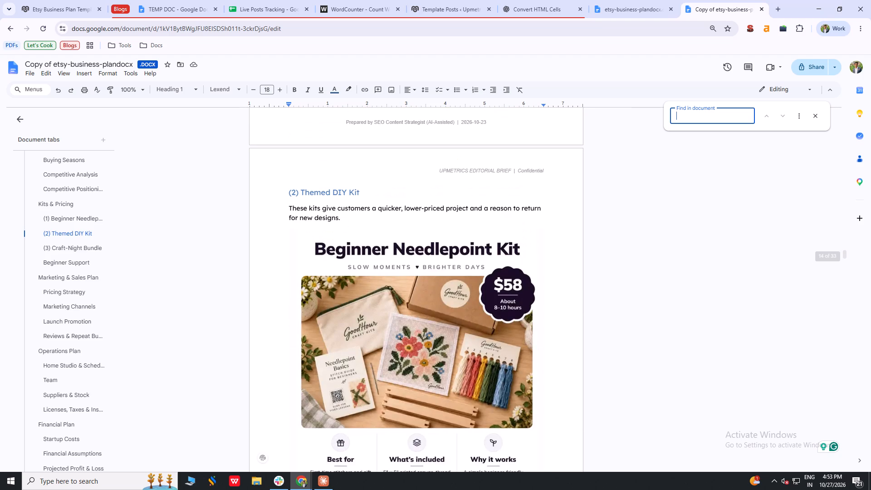
Recheck the Beginner Needlepoint Kit and Themed DIY Kit images against each other at 75% page zoom, selecting the Themed DIY Kit image.
scroll(550, 285, "up", 5)
scroll(550, 285, "down", 4)
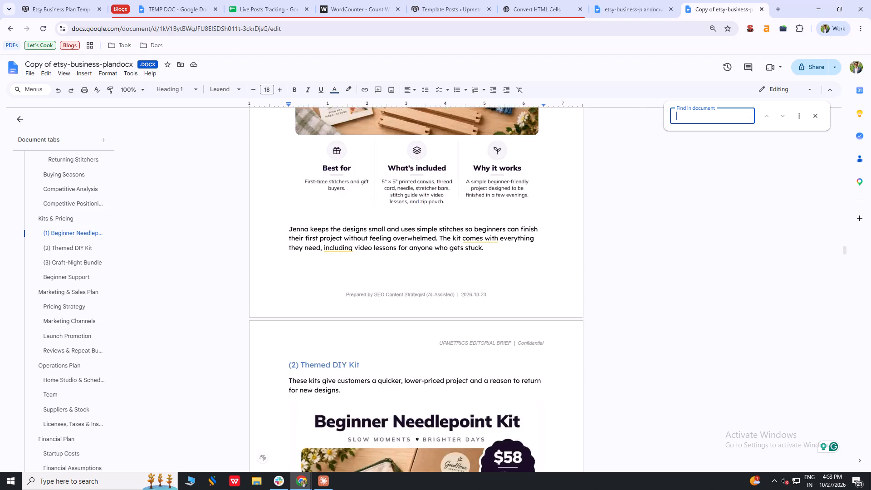
scroll(550, 285, "up", 3)
scroll(550, 285, "down", 4)
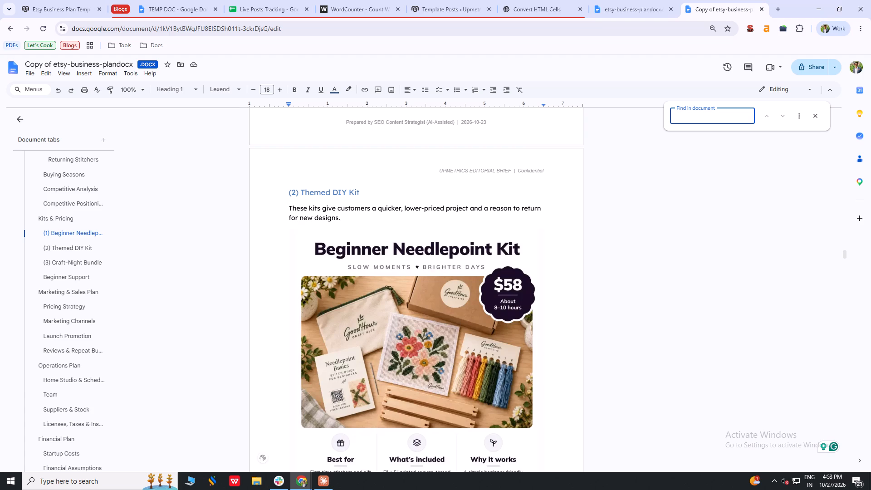
scroll(435, 286, "up", 4)
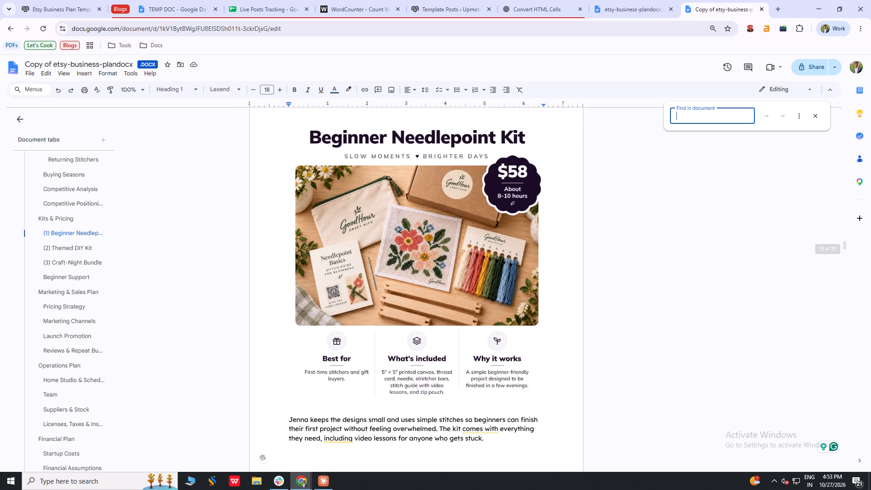
scroll(435, 288, "down", 2, "ctrl")
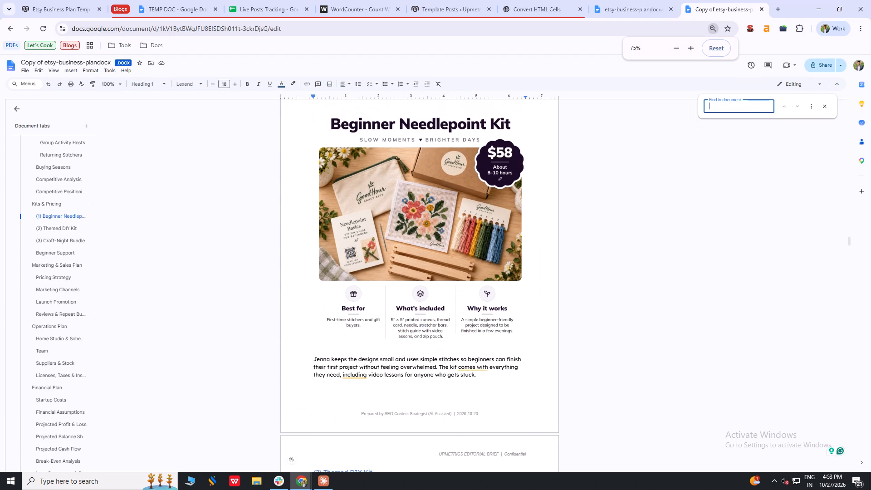
left_click(436, 175)
scroll(464, 221, "down", 3)
left_click(444, 293)
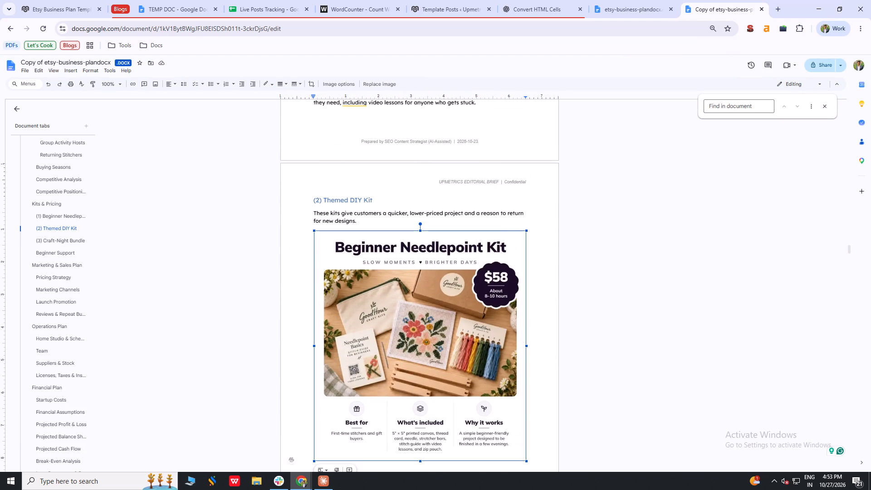
scroll(493, 288, "up", 3)
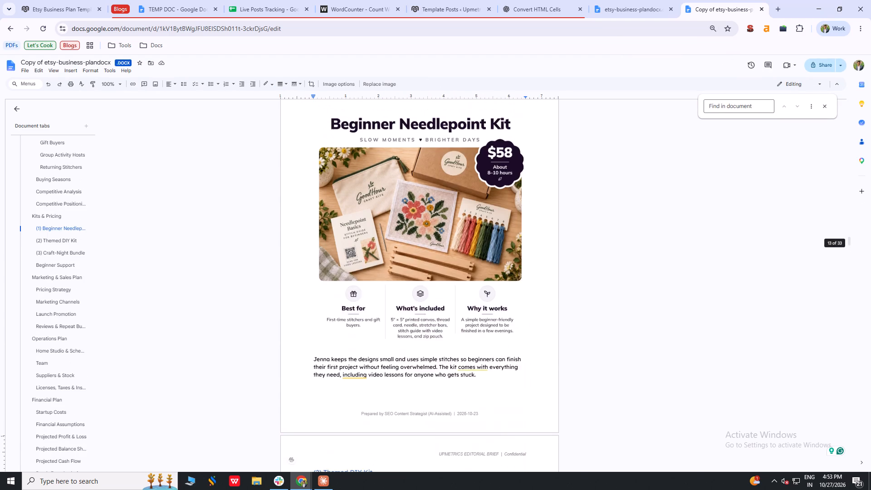
scroll(491, 288, "up", 1)
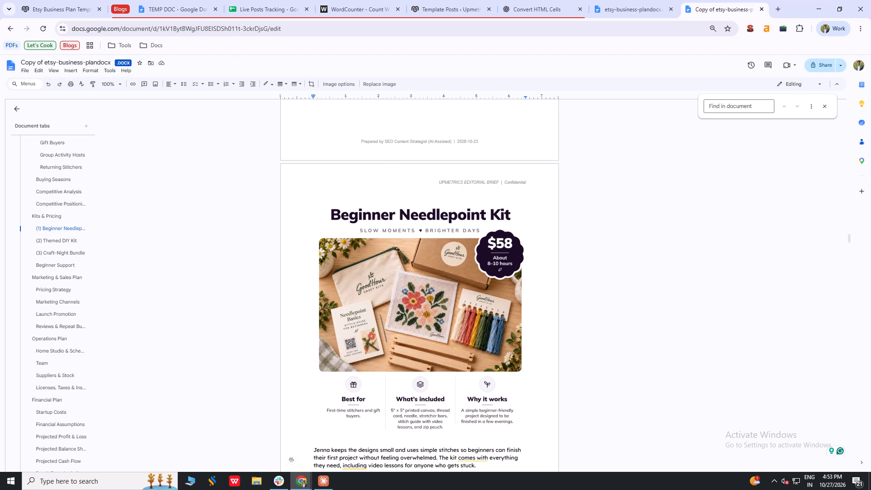
scroll(406, 236, "down", 3)
scroll(406, 237, "up", 2)
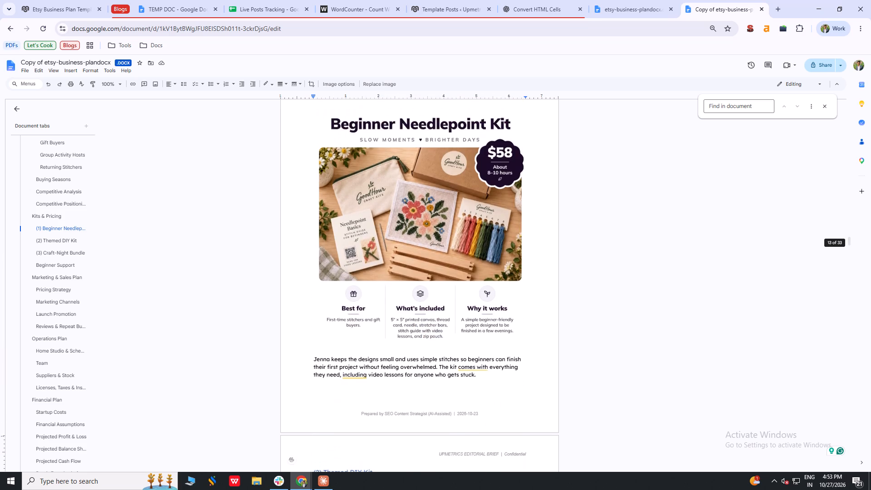
scroll(407, 236, "down", 4)
scroll(421, 357, "up", 4)
Recheck the product images under (1) Beginner Needlepoint Kit, (2) Themed DIY Kit and (3) Craft-Night Bundle against their headings.
scroll(422, 357, "down", 12)
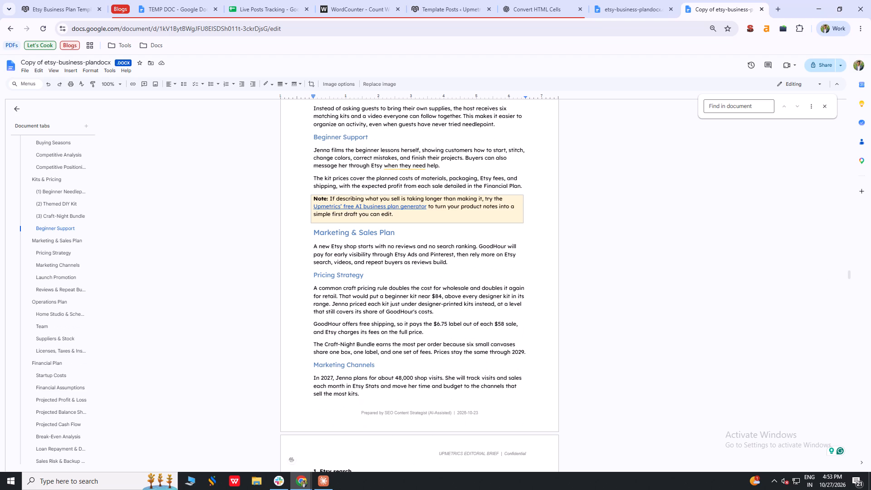
scroll(391, 324, "up", 4)
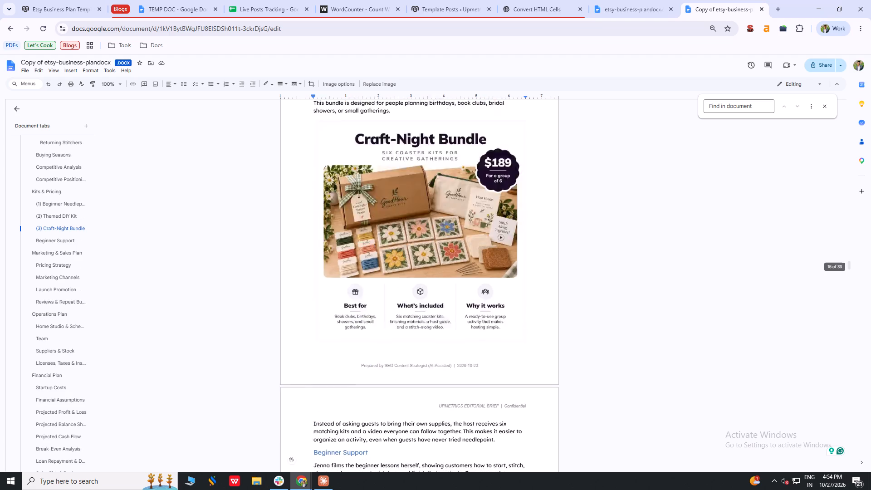
scroll(391, 324, "up", 6)
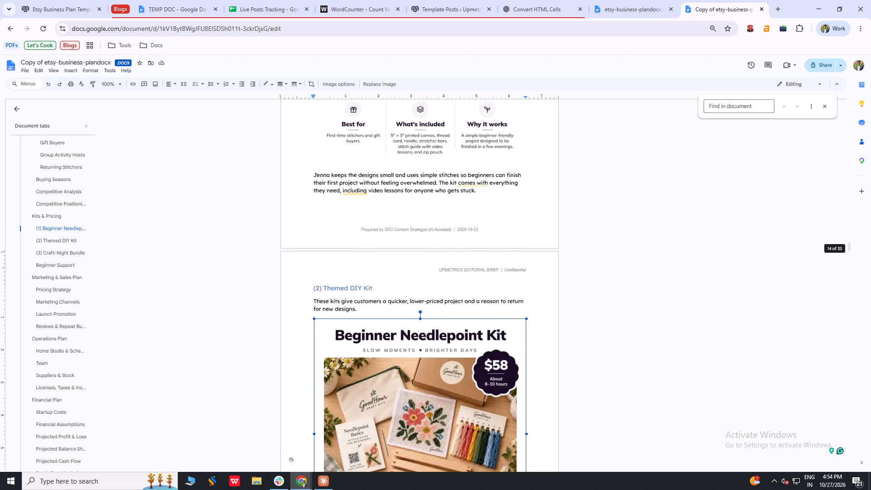
scroll(381, 292, "up", 8)
scroll(381, 292, "down", 5)
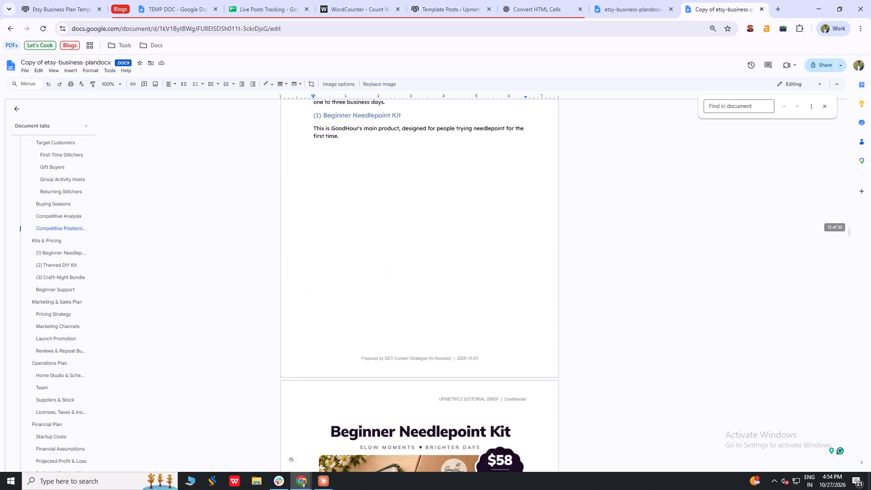
scroll(380, 293, "down", 13)
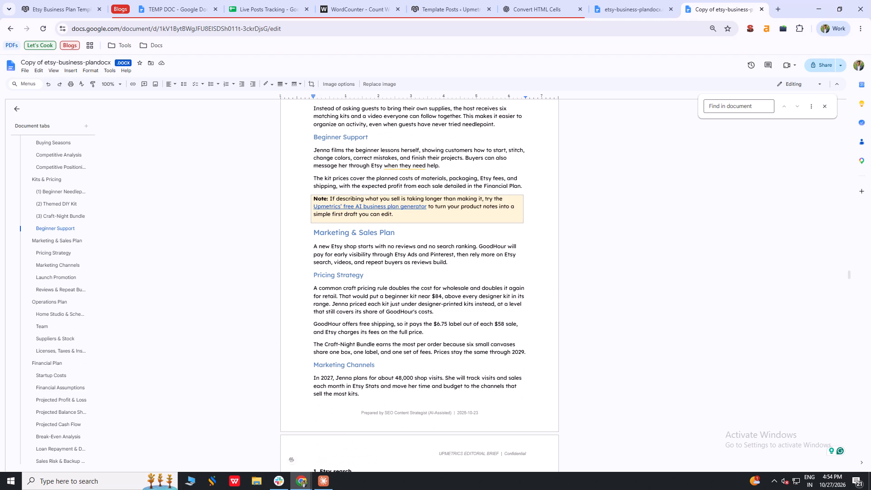
scroll(382, 314, "up", 2)
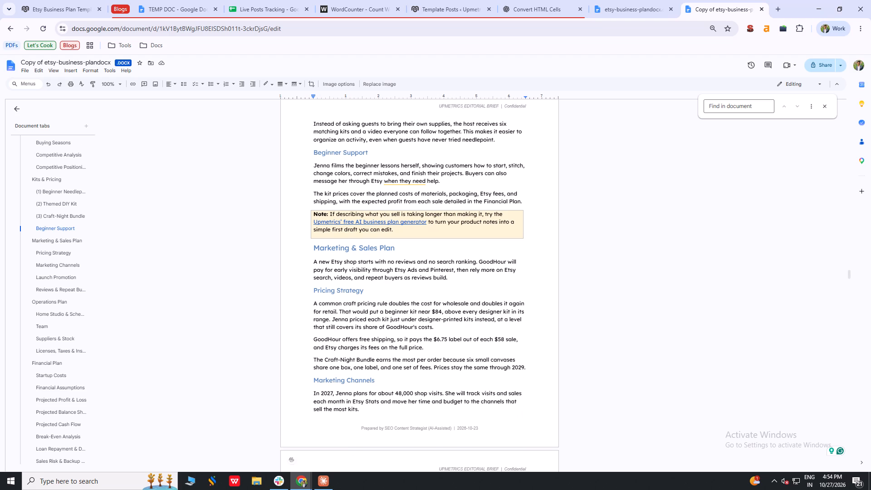
scroll(382, 314, "up", 2)
scroll(427, 310, "up", 4)
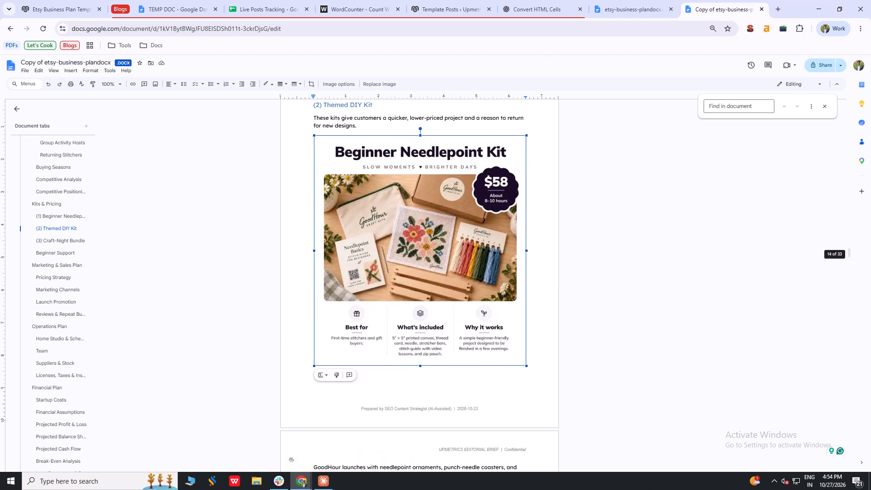
scroll(428, 310, "up", 1)
Replace the copy's image under (2) Themed DIY Kit with the Themed DIY Kit image from the original etsy-business-plandocx document.
left_click(462, 205)
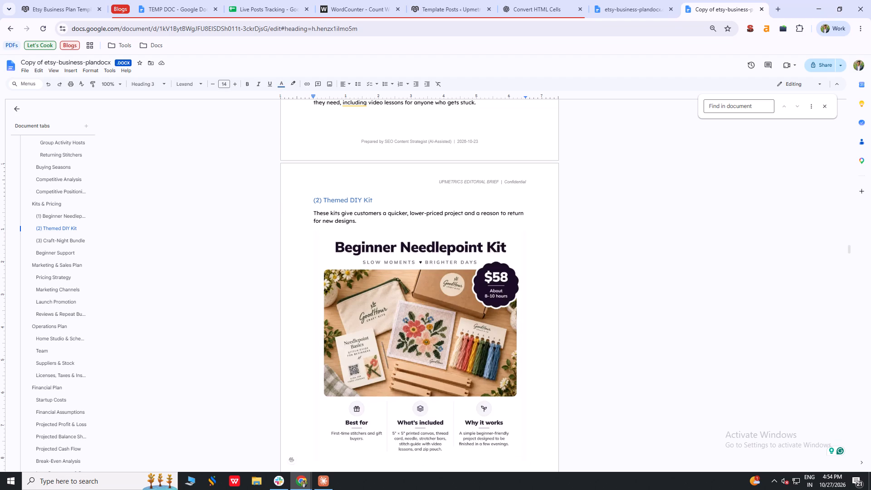
left_click(425, 220)
left_click(615, 0)
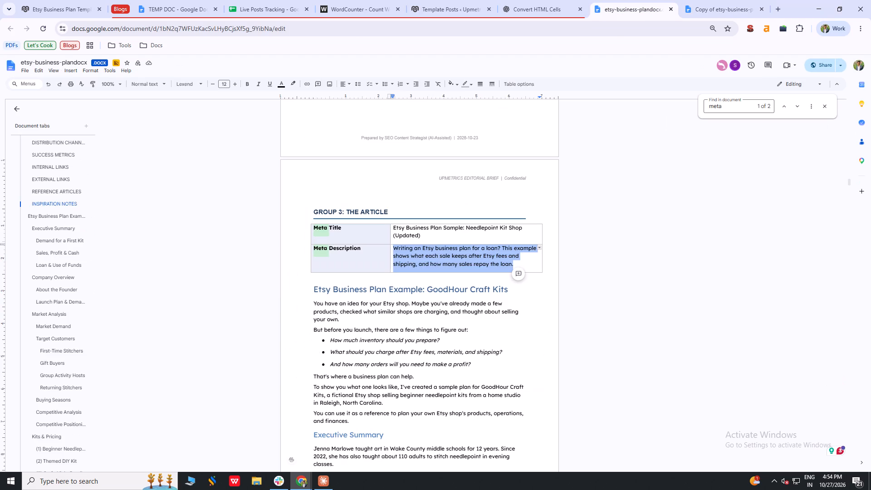
scroll(433, 329, "down", 16)
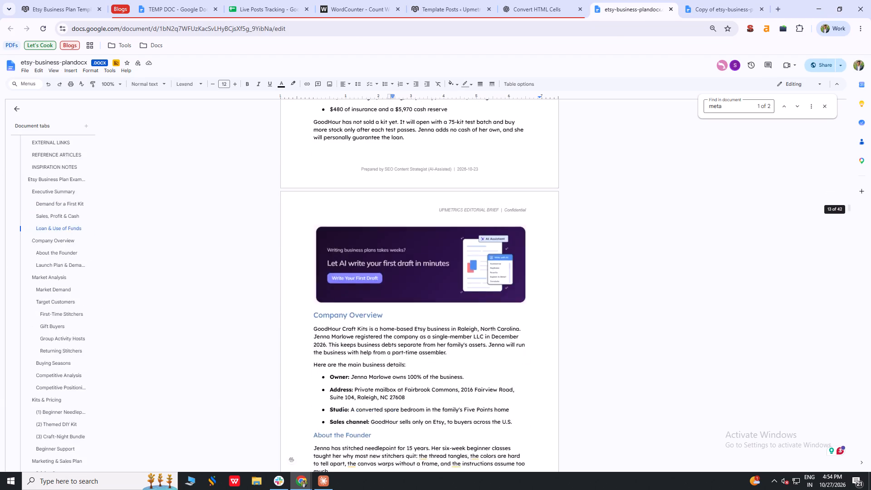
scroll(431, 311, "down", 20)
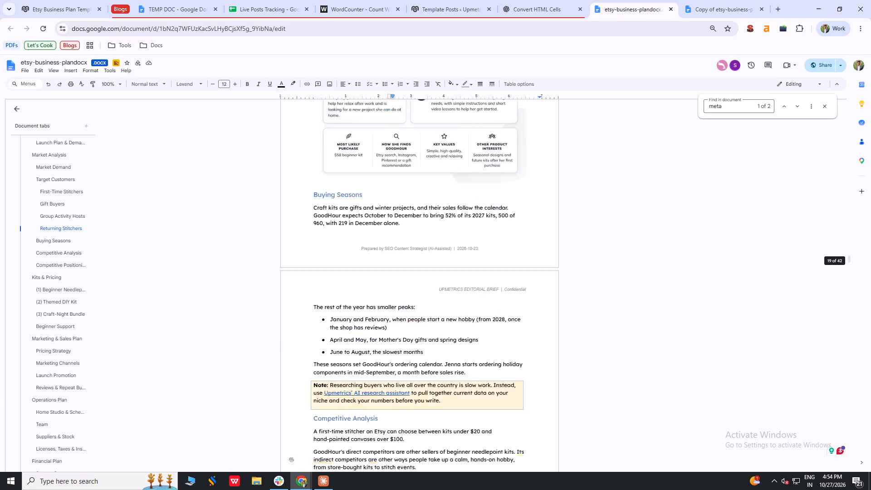
scroll(432, 307, "down", 16)
left_click(422, 289)
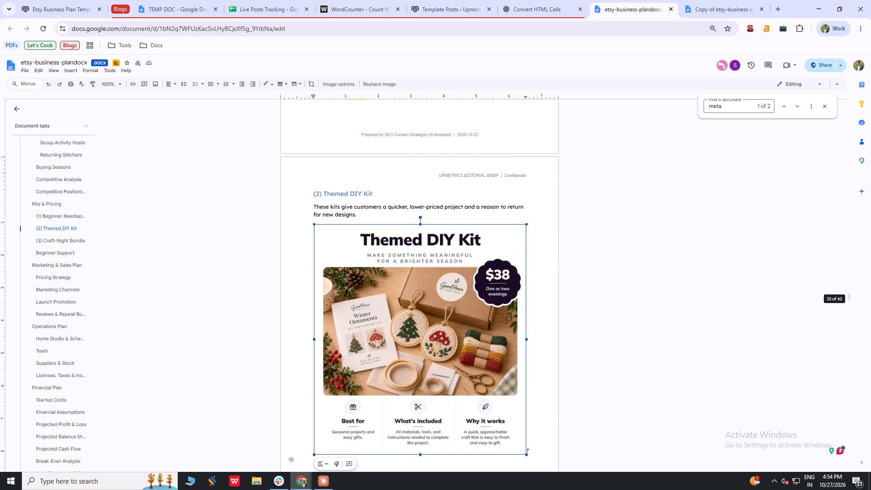
key("ctrl+c")
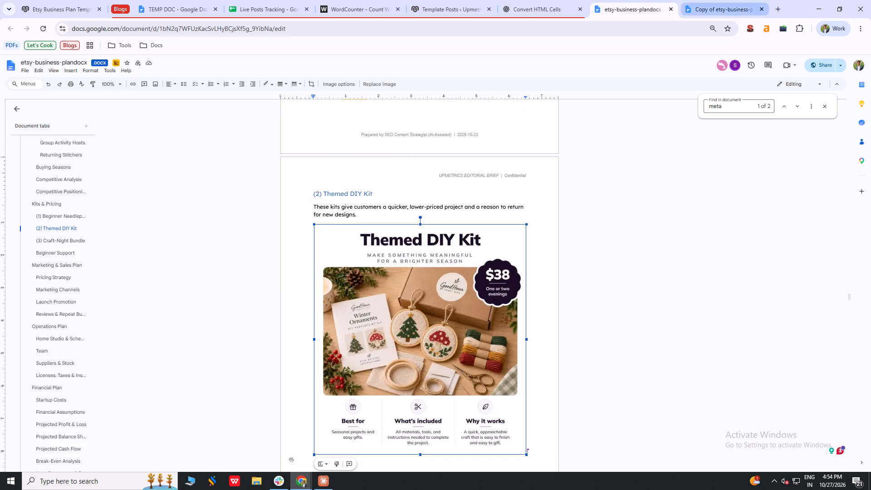
left_click(714, 0)
scroll(411, 250, "down", 1)
left_click(408, 250)
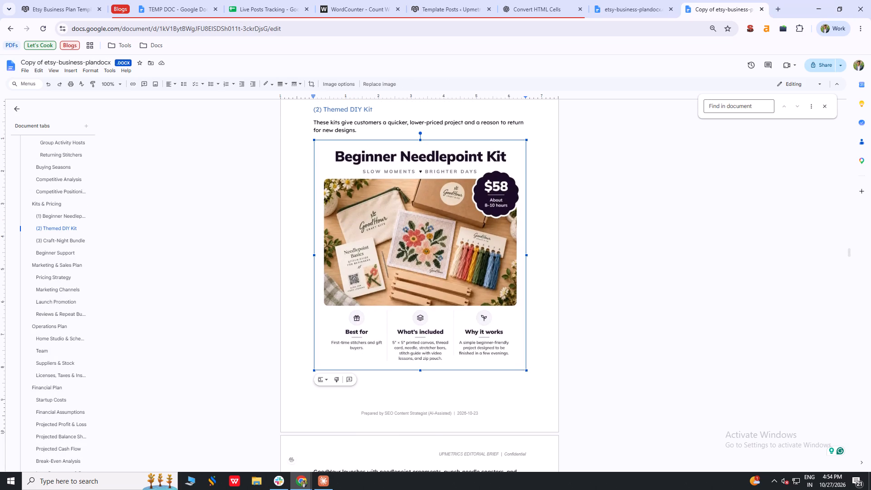
key("ctrl+v")
left_click(407, 250)
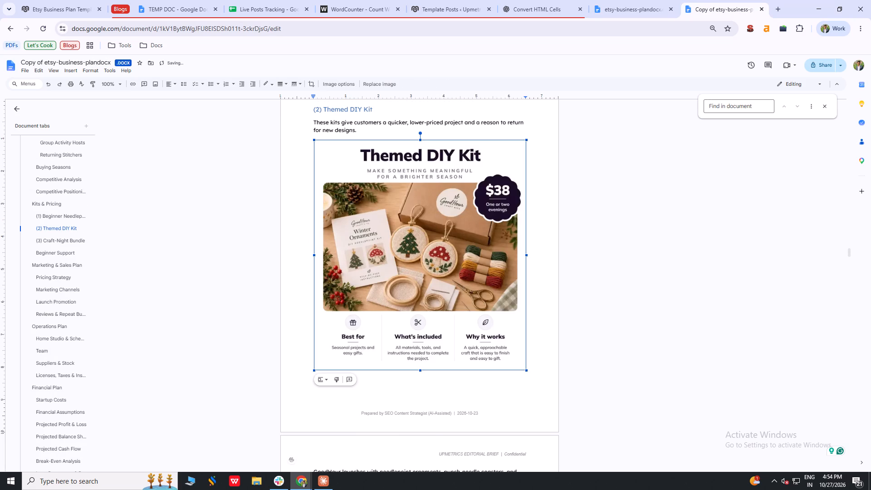
Look through the rest of the copy, from (3) Craft-Night Bundle to the closing image after Sales Risk & Backup Plan.
scroll(452, 310, "down", 1)
left_click(415, 353)
scroll(422, 340, "down", 1)
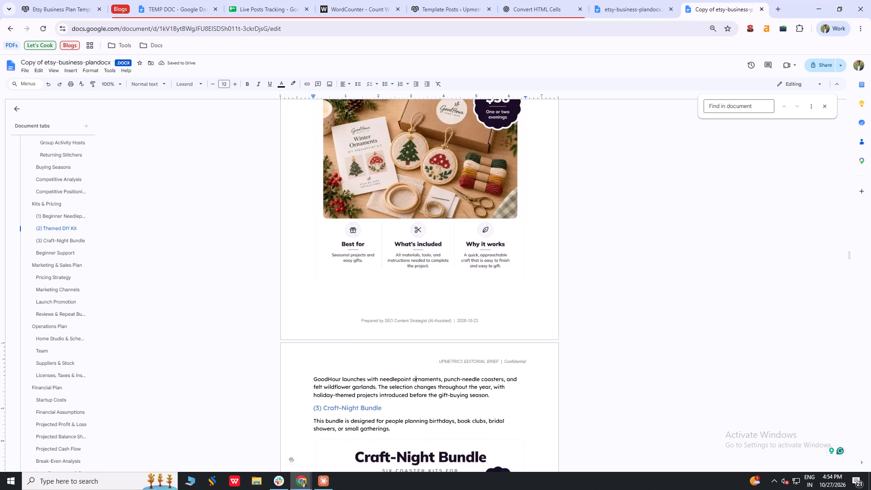
scroll(423, 337, "down", 3)
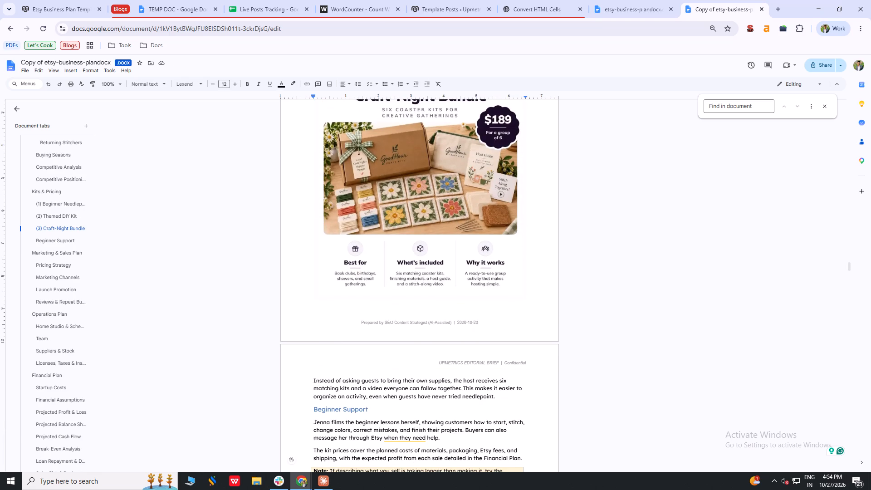
scroll(425, 323, "down", 3)
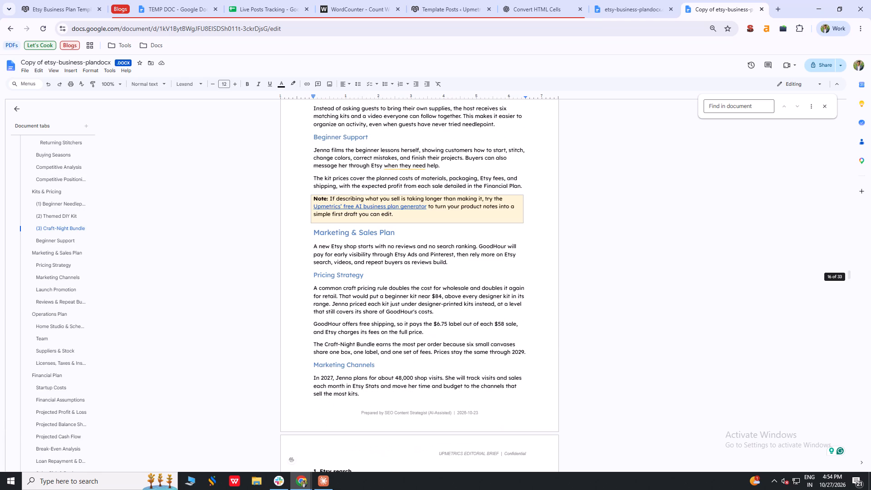
scroll(411, 262, "down", 14)
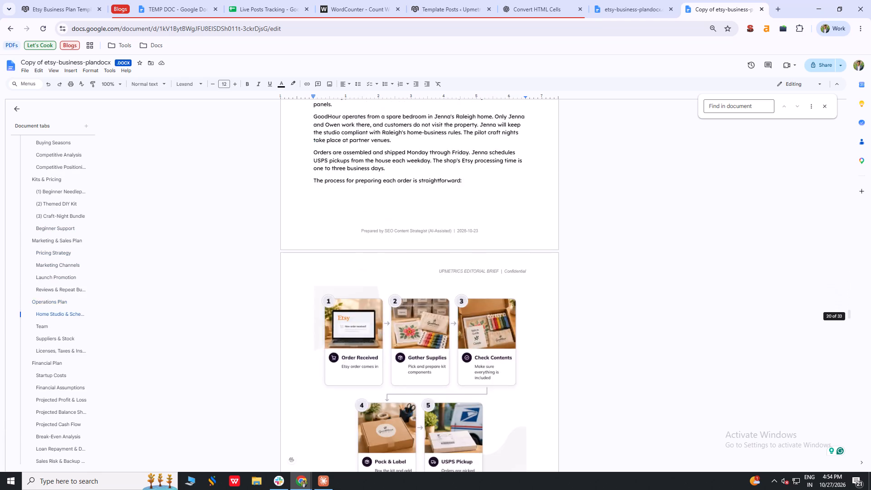
scroll(411, 262, "down", 17)
scroll(444, 262, "down", 8)
scroll(452, 264, "down", 15)
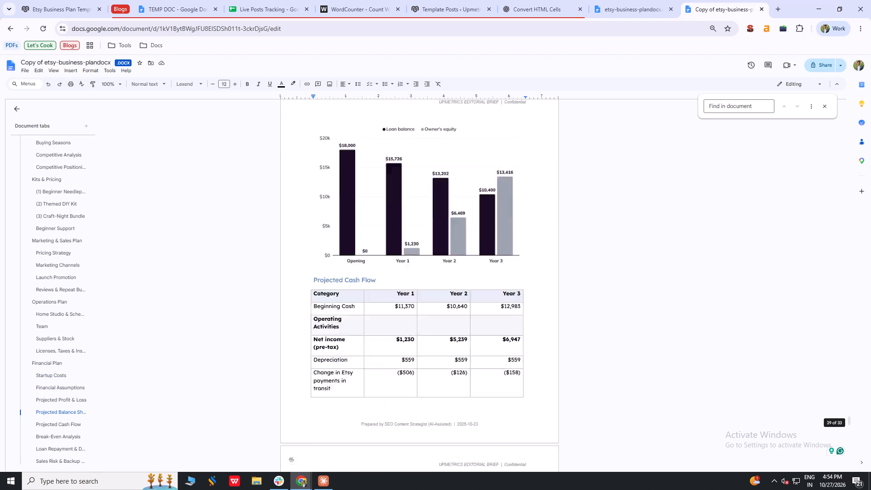
scroll(452, 265, "down", 18)
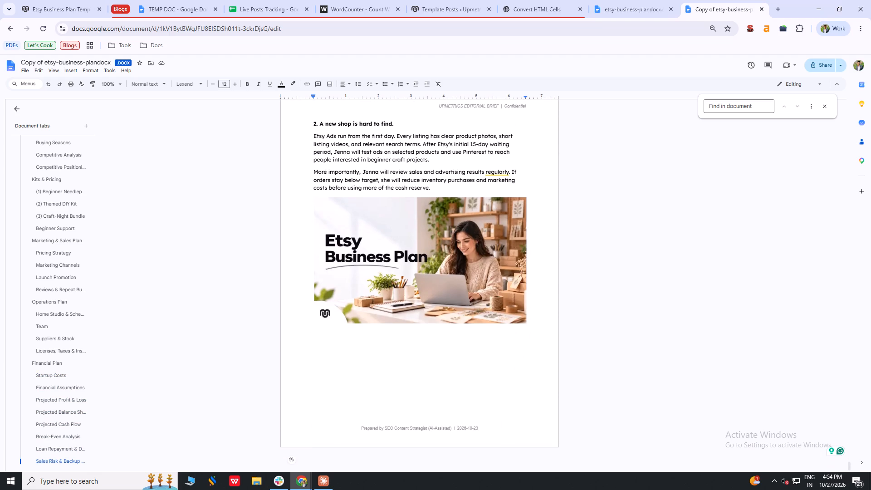
Add the label "Feature Image:" above the closing Etsy Business Plan image, leaving a blank line after the last paragraph.
left_click(387, 242)
left_click(449, 186)
key("Return")
key("Return")
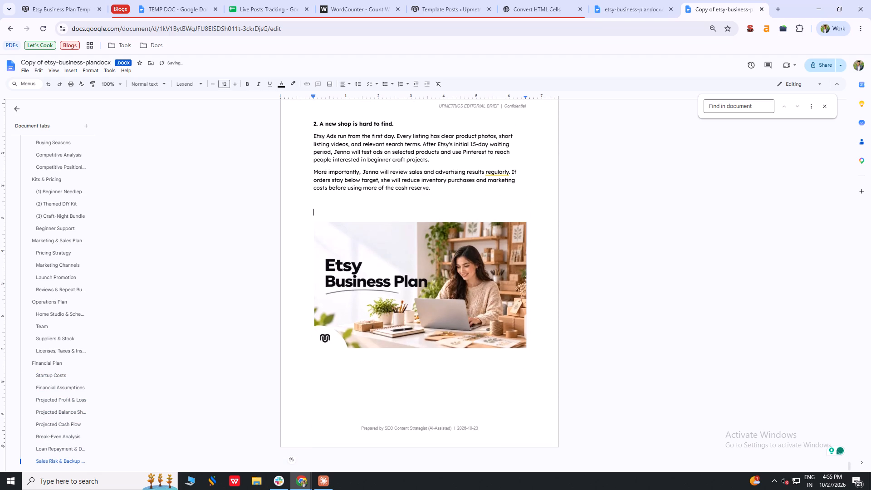
type("Feature")
key("space")
type("Image:")
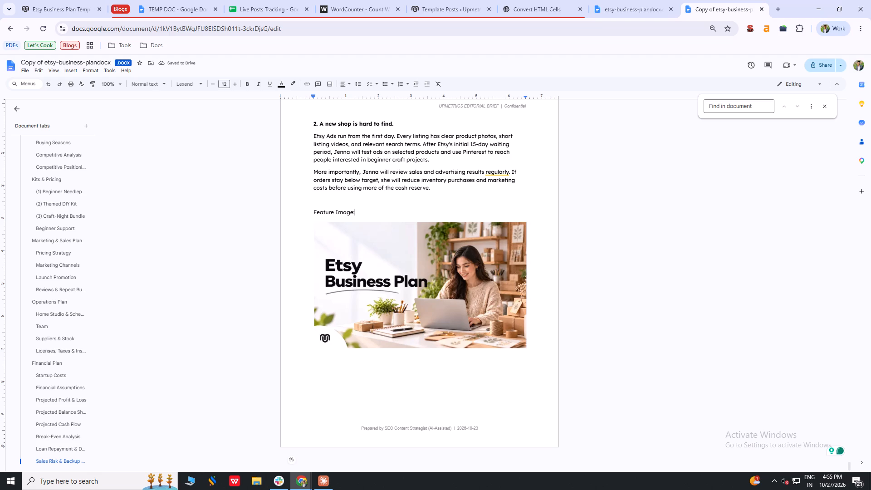
Close the document search and review the tables and charts backwards from Sales Risk & Backup Plan to Projected Profit & Loss.
scroll(436, 230, "up", 3)
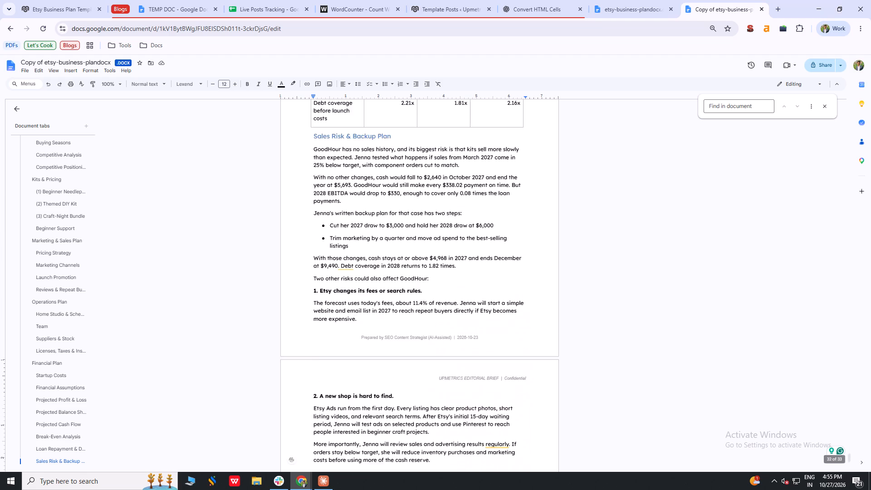
scroll(437, 232, "up", 2)
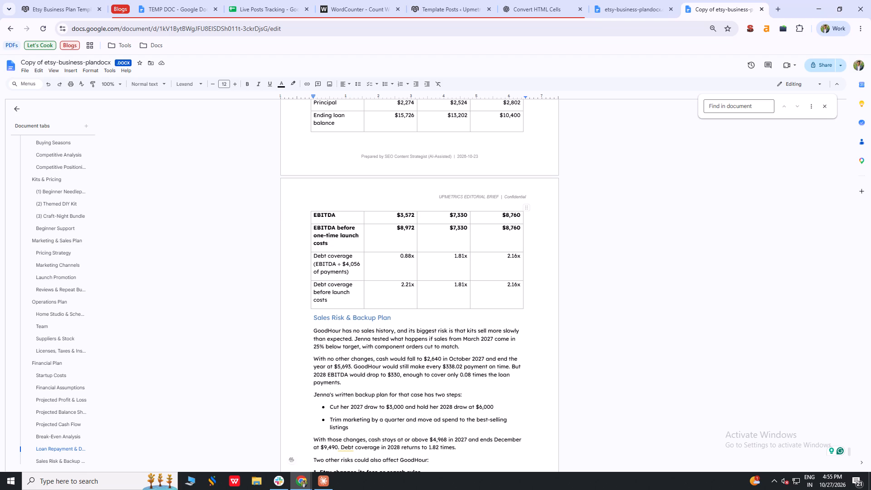
left_click(825, 108)
scroll(434, 312, "up", 7)
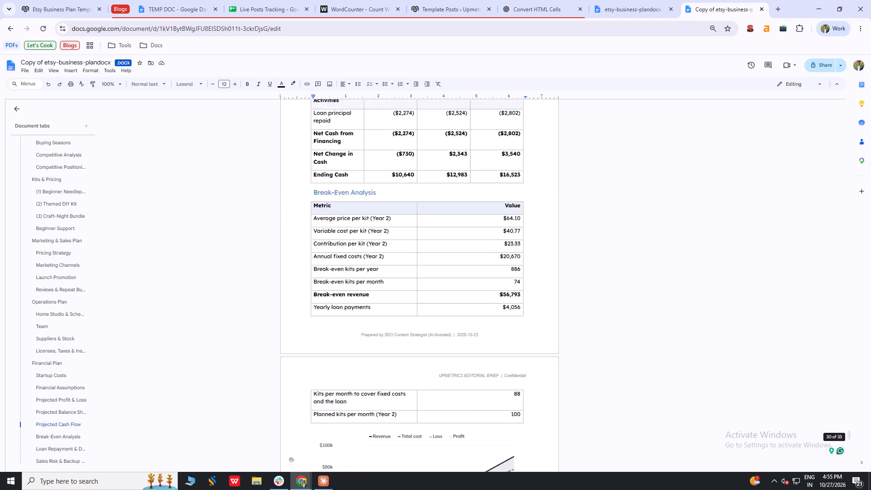
scroll(435, 312, "up", 2)
scroll(435, 312, "down", 6)
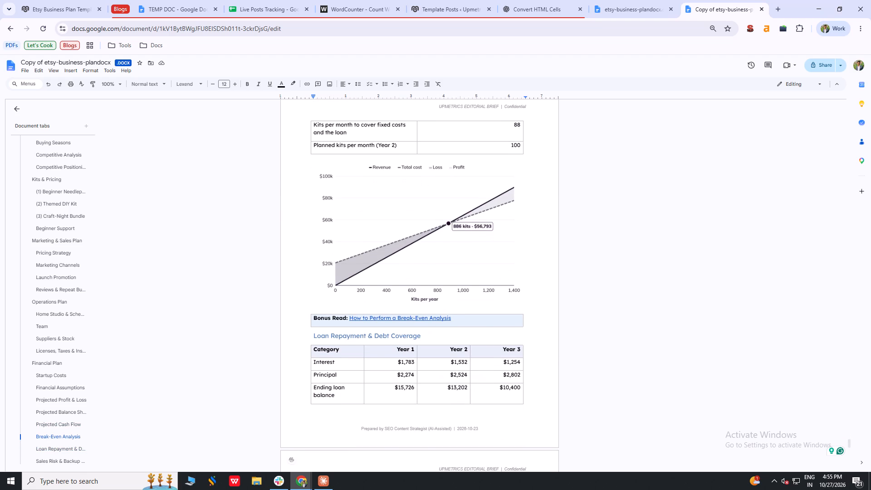
scroll(471, 305, "up", 10)
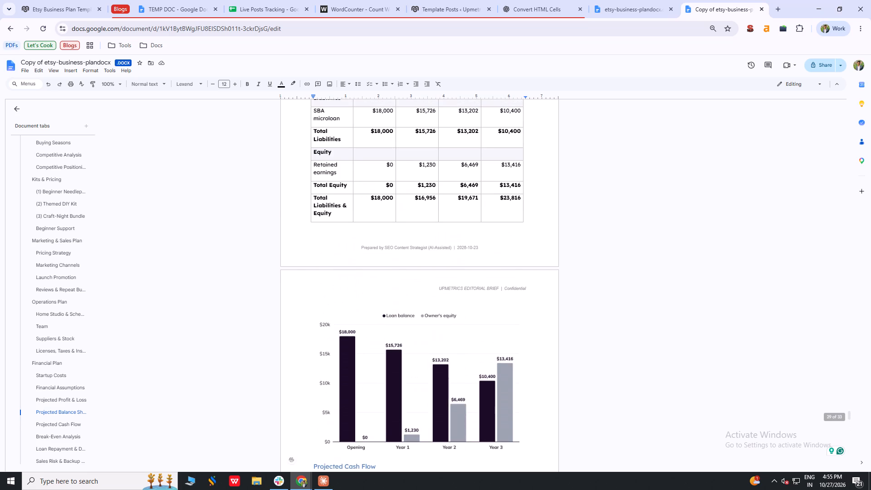
scroll(472, 325, "up", 5)
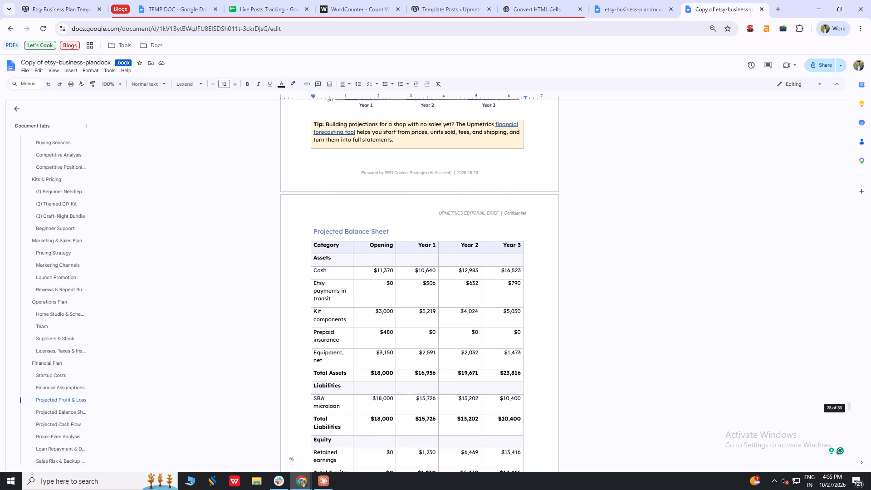
scroll(478, 330, "up", 1)
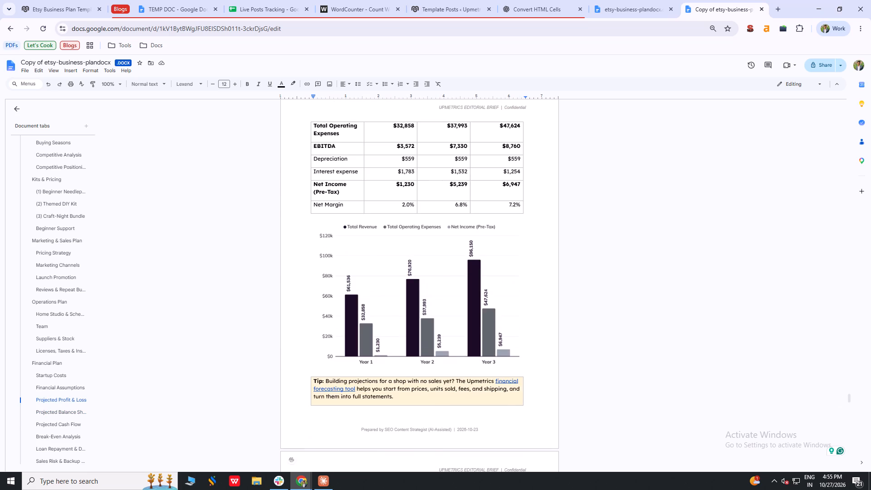
Return to the start of the copy, looking over the Themed DIY Kit image and the metadata table above the H1.
scroll(473, 333, "up", 5)
scroll(462, 259, "up", 20)
scroll(462, 259, "up", 10)
scroll(457, 259, "up", 20)
scroll(457, 259, "up", 2)
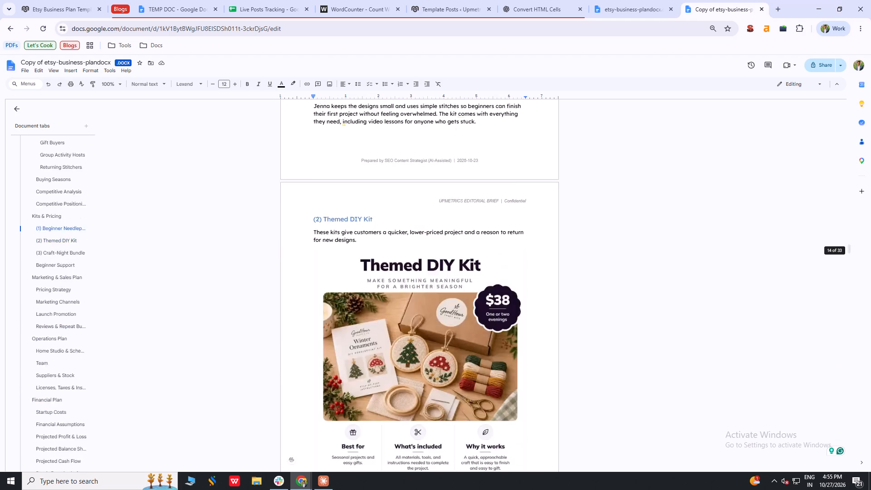
scroll(530, 262, "up", 20)
scroll(530, 262, "up", 20)
scroll(530, 262, "up", 20)
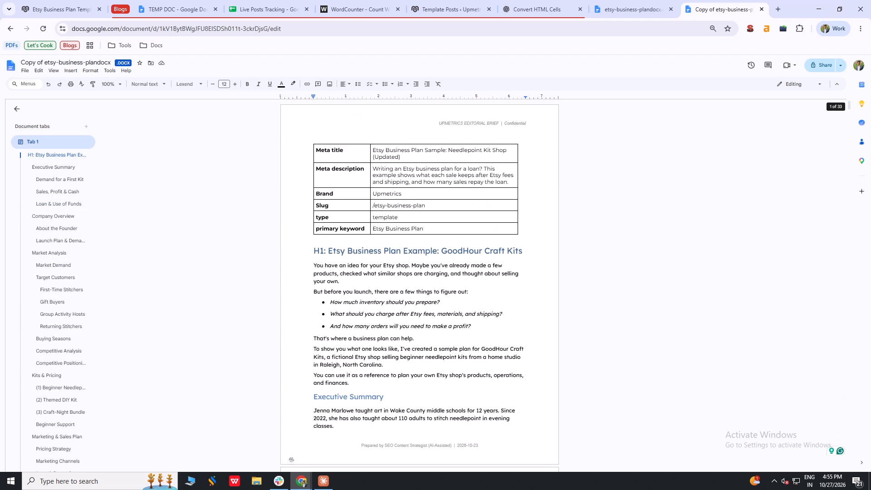
scroll(519, 293, "up", 18)
scroll(519, 299, "up", 9)
left_click(95, 0)
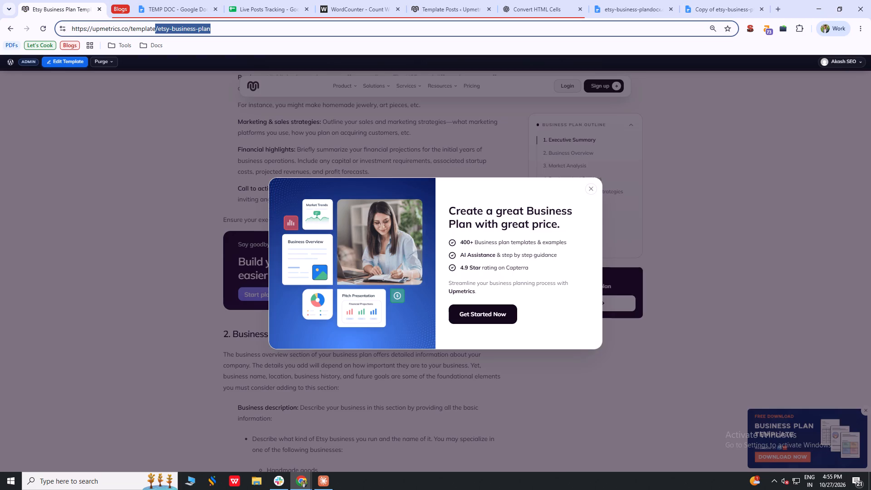
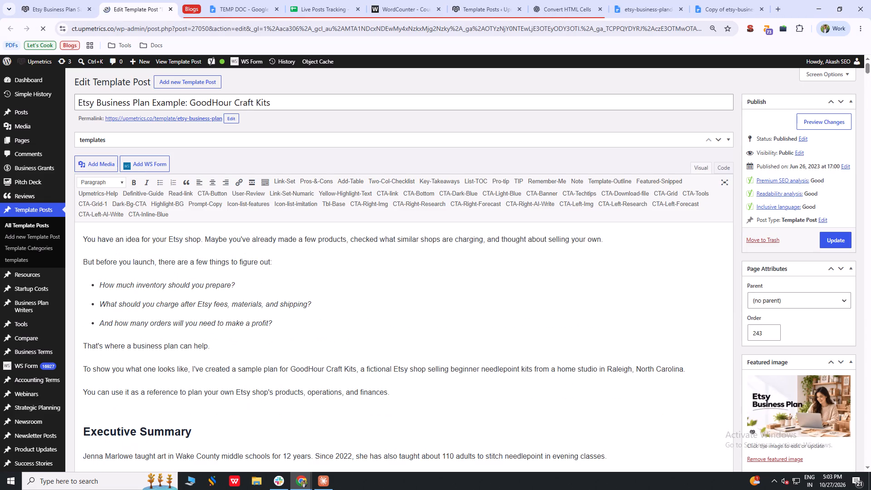
scroll(232, 276, "down", 4)
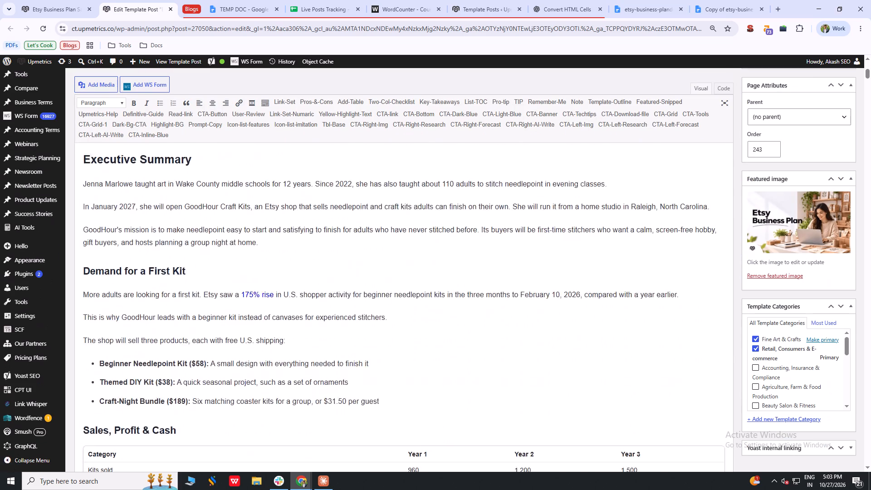
scroll(212, 256, "down", 4)
key("ctrl+f")
type("h2")
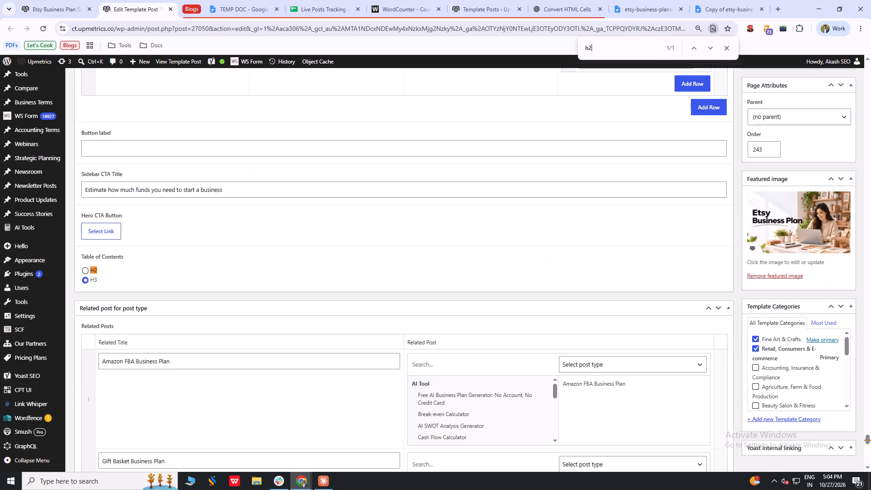
left_click(83, 271)
left_click(726, 49)
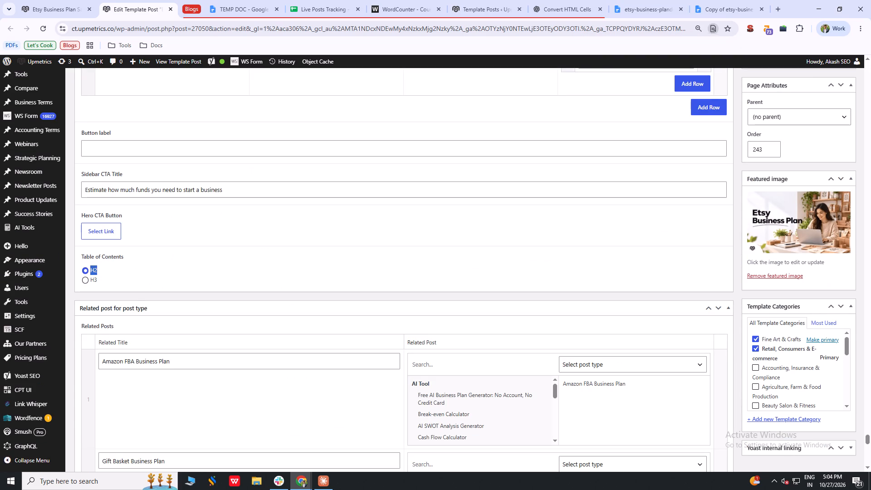
Search the post for "note" and delete the "Note:" label from the Buying Seasons callout about researching buyers.
key("ctrl+f")
type("note")
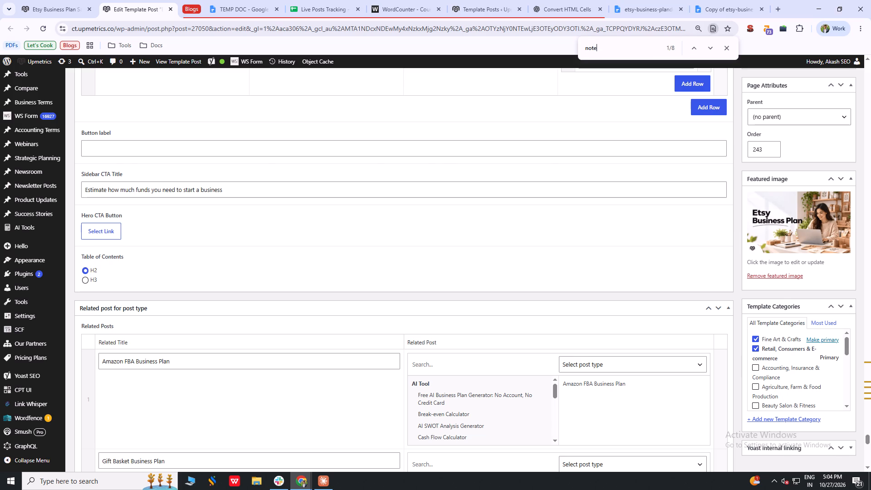
key("Return")
key("Return")
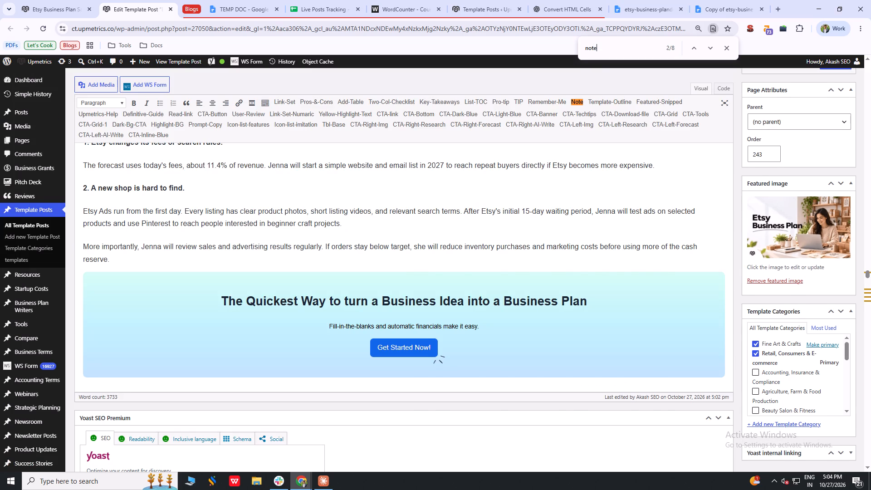
key("Return")
key("Return")
key("Return")
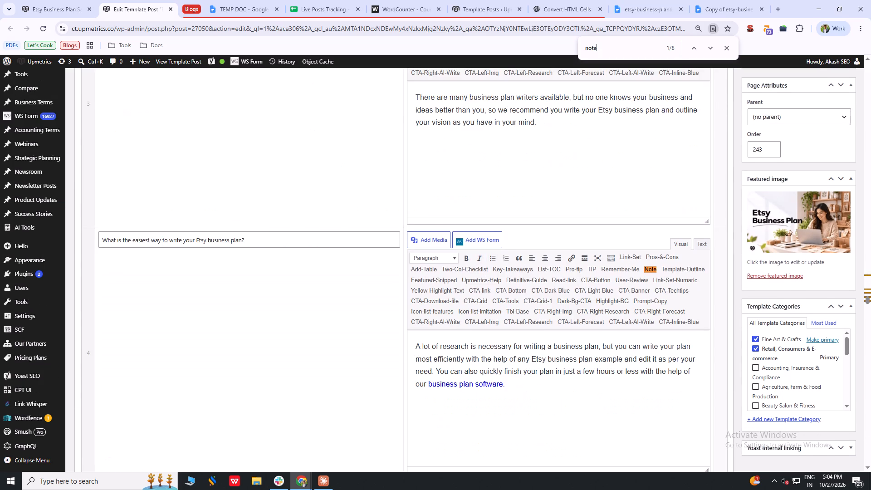
key("Return")
double_click(140, 267)
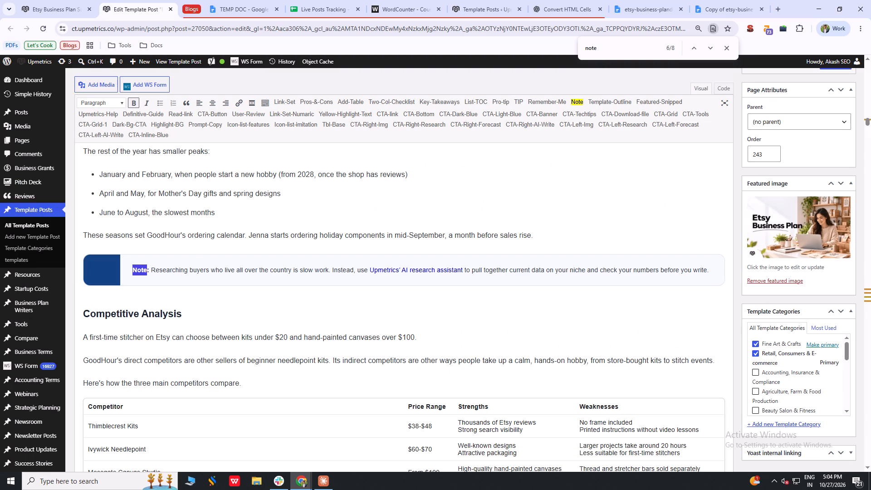
key("Delete")
key("Delete")
key("Delete")
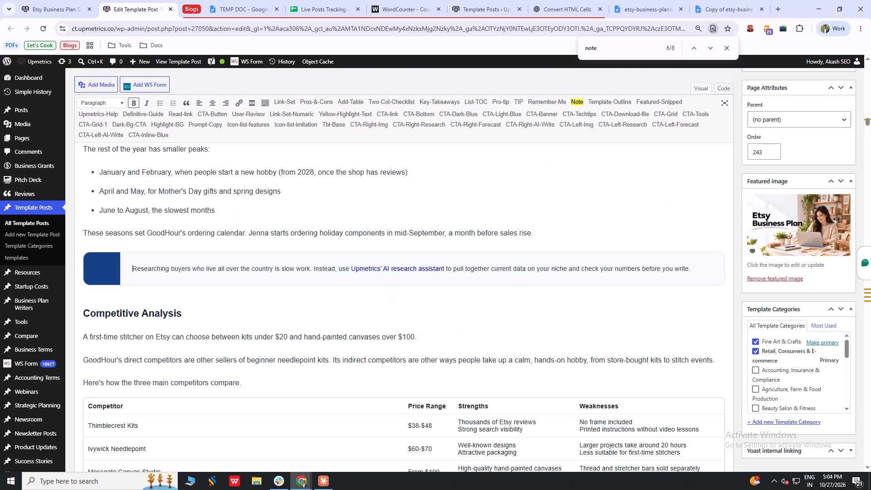
Delete the "Note:" label from the Beginner Support callout about describing what you sell, and check the remaining "note" matches.
left_click(710, 44)
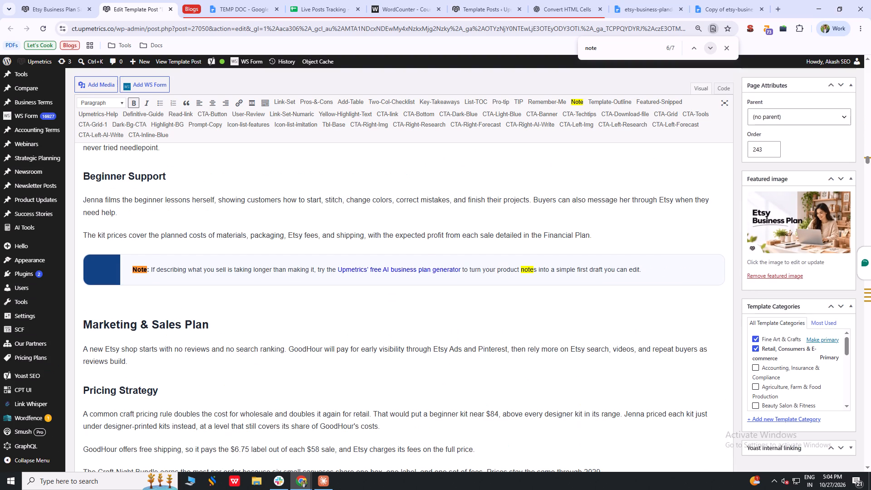
double_click(137, 270)
key("Delete")
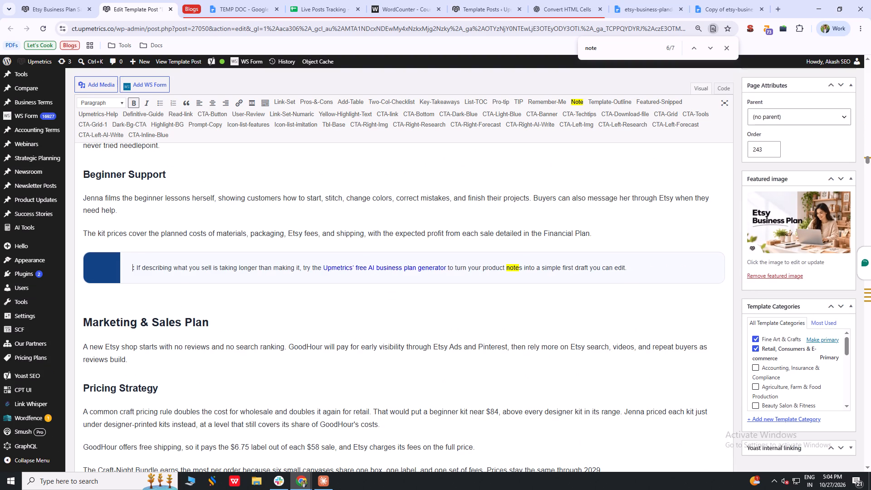
key("Delete")
key("Delete")
left_click(708, 43)
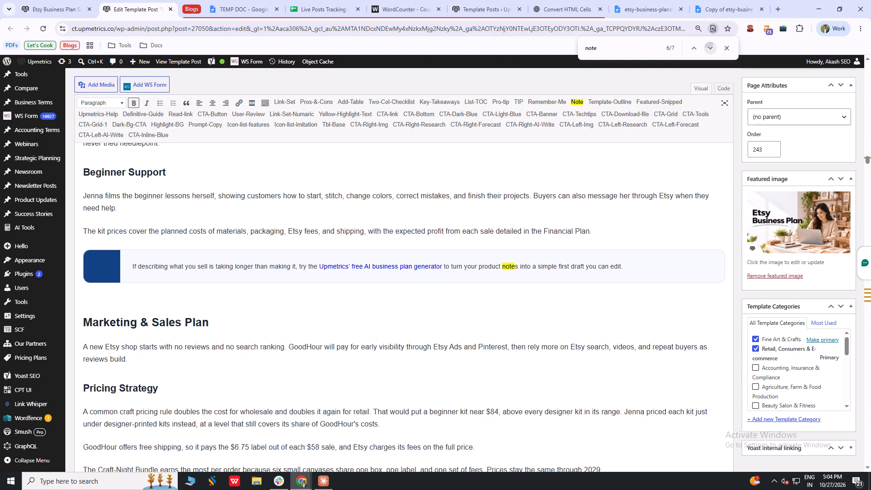
double_click(708, 43)
triple_click(708, 43)
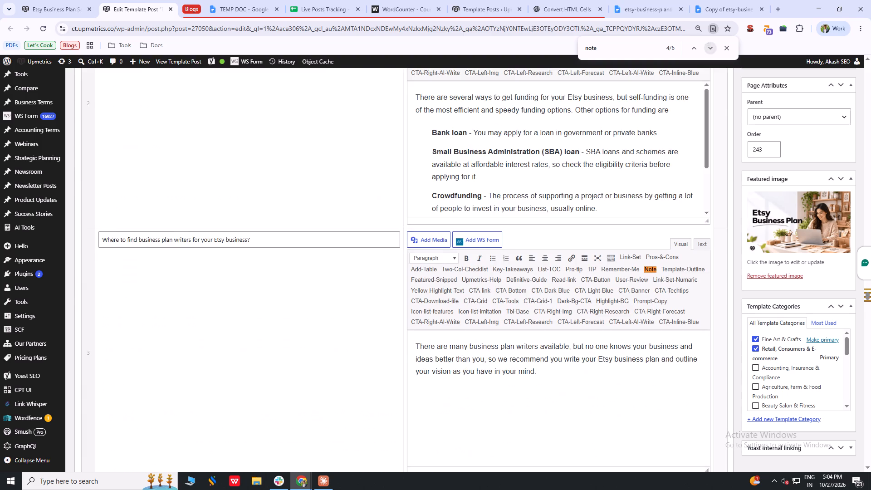
left_click(708, 43)
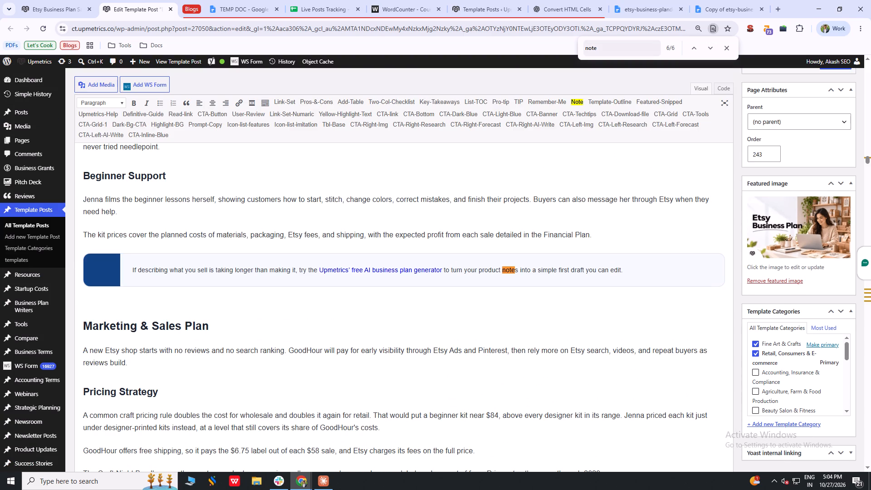
Search the post for "tip" and delete the "Tip:" label from the financial forecasting callout above Projected Balance Sheet.
left_click(609, 54, "ctrl")
left_click(609, 57)
key("ctrl+a")
type("tip")
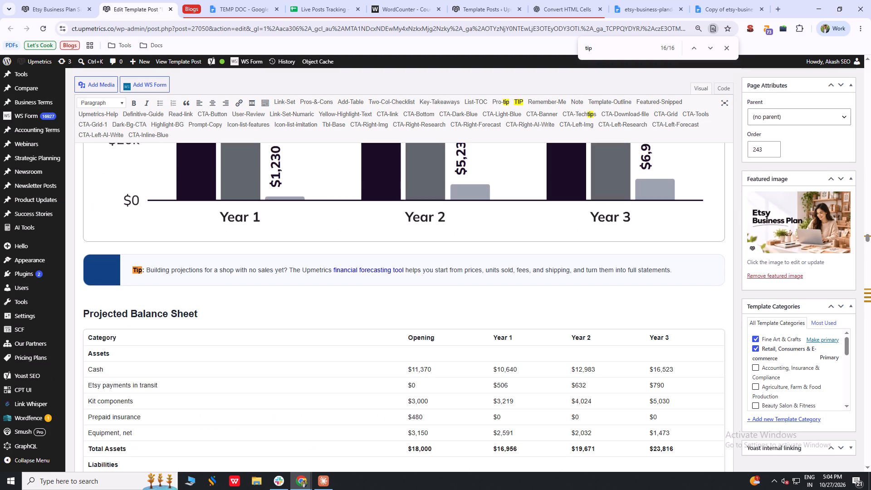
key("Return")
key("Return")
key("Return")
key("Return")
key("Return")
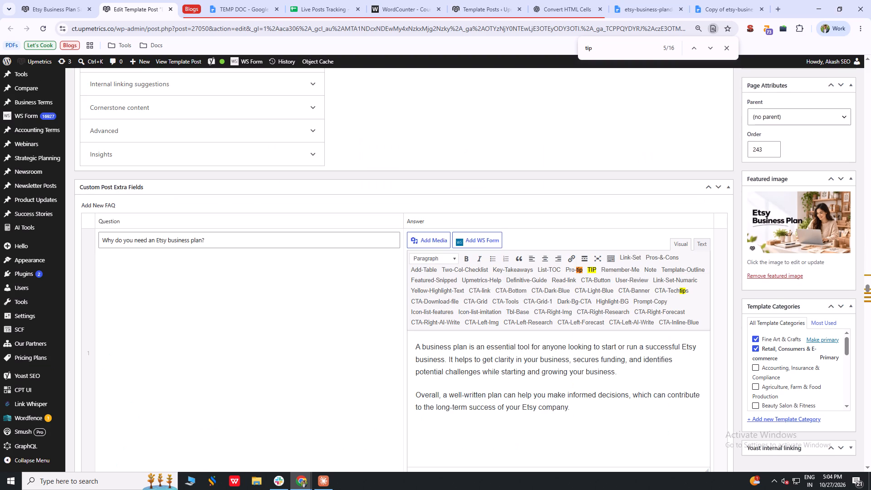
key("Return")
key("Return")
key("Return")
key("Return")
key("Return")
key("Return")
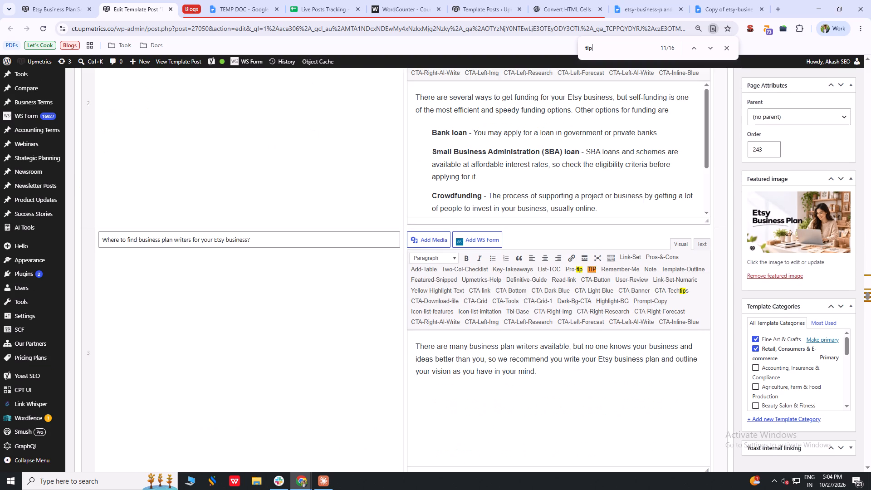
key("Return")
key("Return")
key("Return")
key("Return")
key("Return")
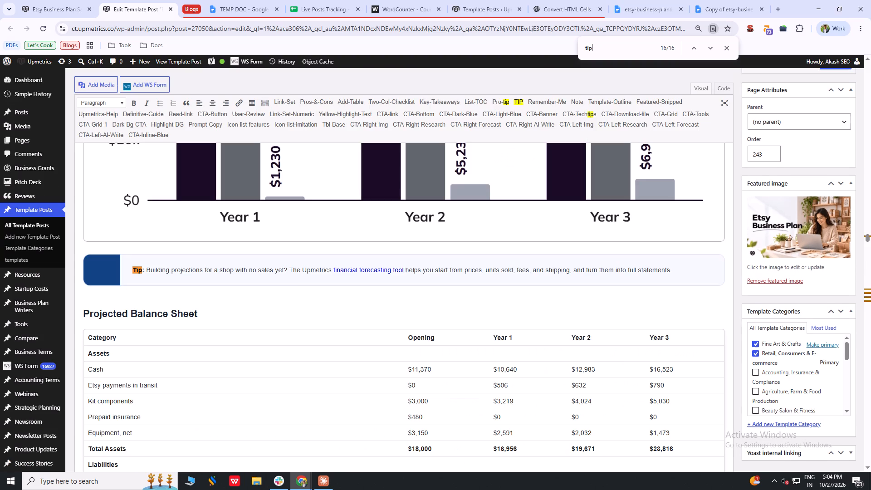
double_click(138, 273)
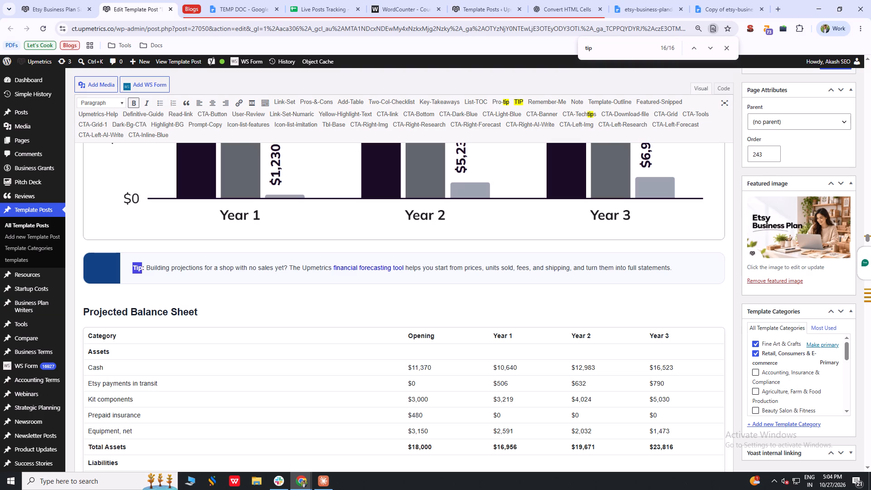
key("Delete")
key("Delete")
key("Delete")
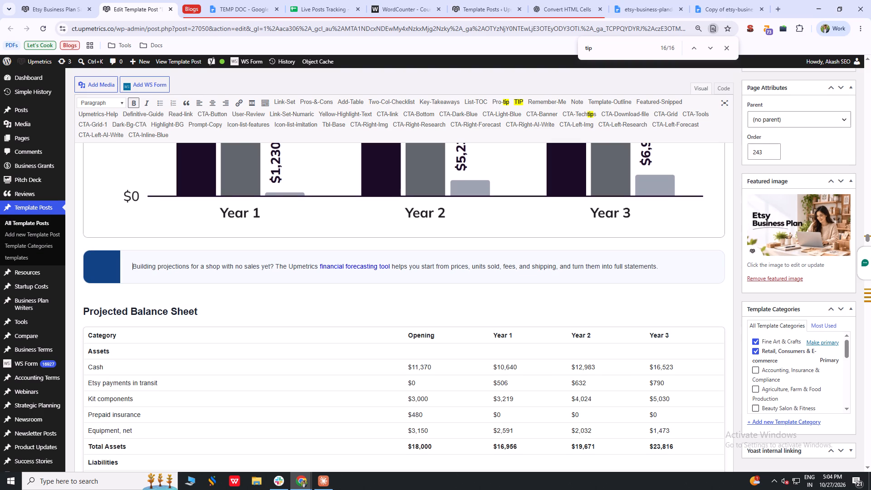
Go through the remaining "tip" matches in the post to check for other labelled callouts.
left_click(710, 49)
triple_click(708, 49)
triple_click(708, 49)
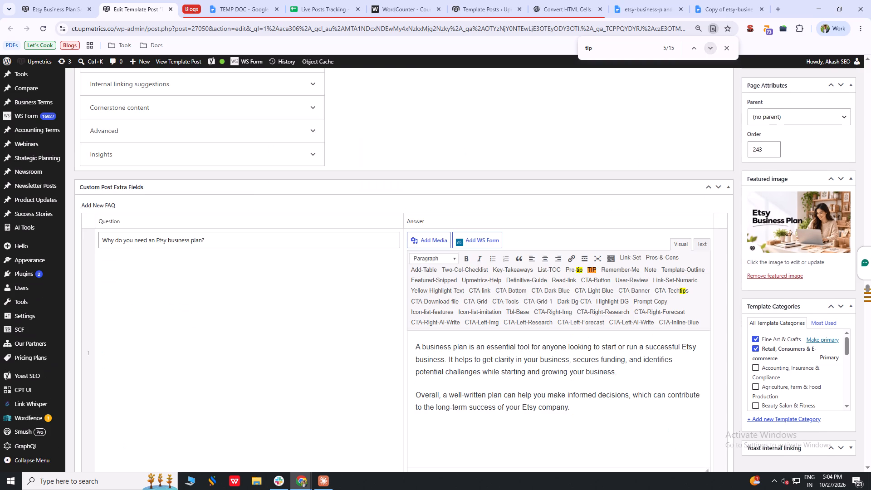
triple_click(707, 49)
triple_click(707, 49)
triple_click(706, 50)
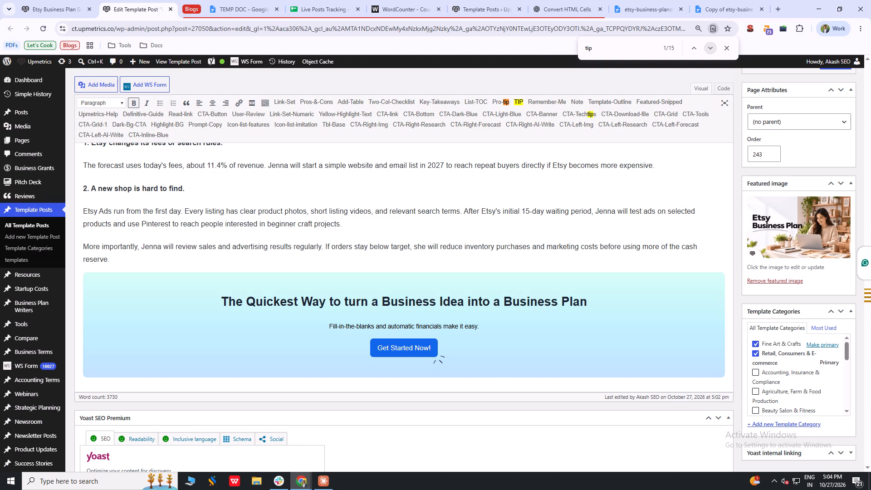
left_click(694, 51)
left_click(705, 49)
Review the post content and its callouts from the closing risk section back up to the introduction.
scroll(375, 235, "up", 3)
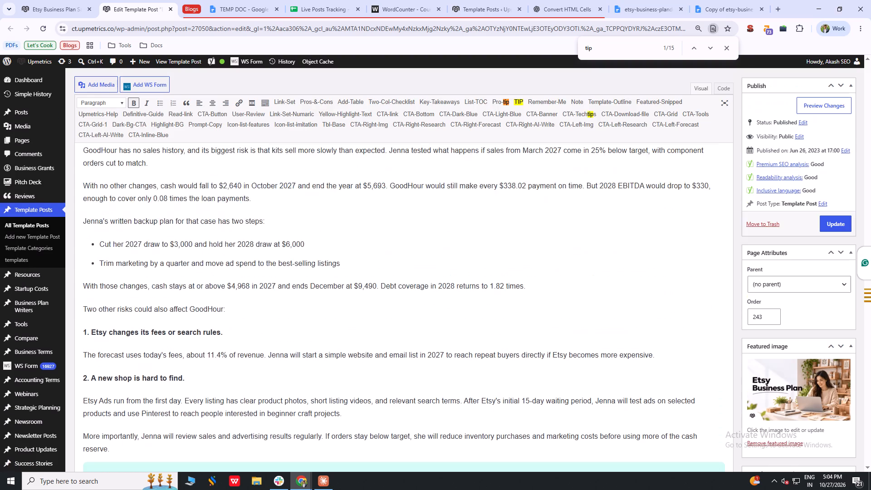
scroll(375, 235, "up", 2)
scroll(302, 272, "up", 1)
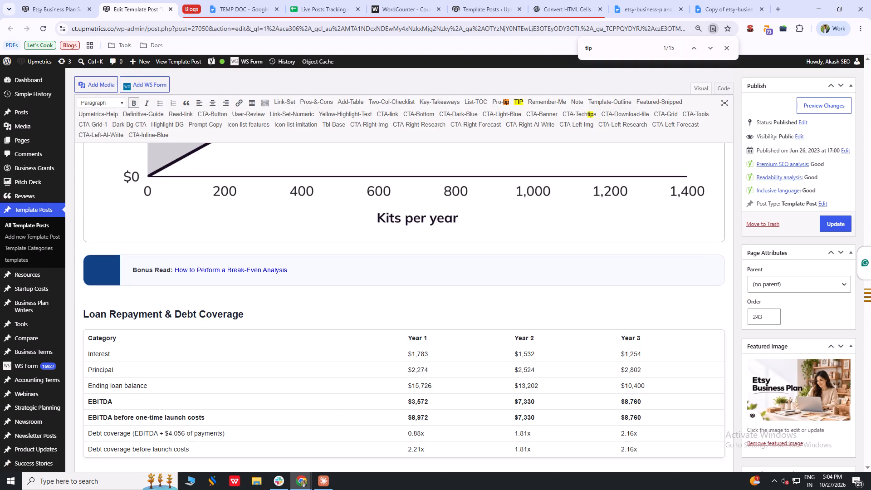
scroll(264, 261, "up", 10)
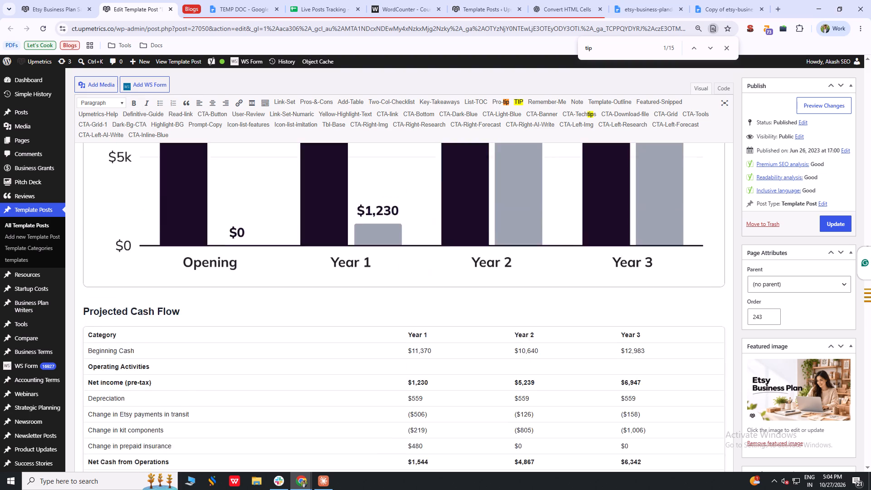
scroll(267, 263, "up", 10)
scroll(276, 333, "up", 7)
scroll(235, 333, "up", 6)
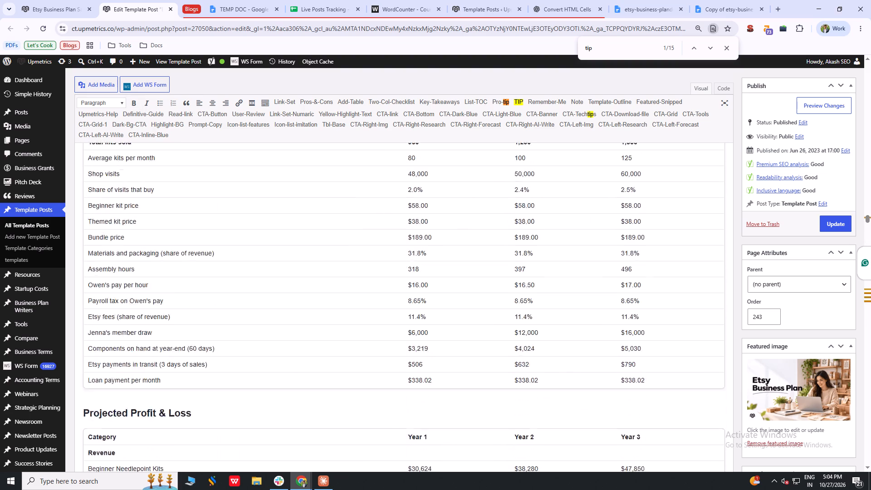
scroll(236, 335, "up", 9)
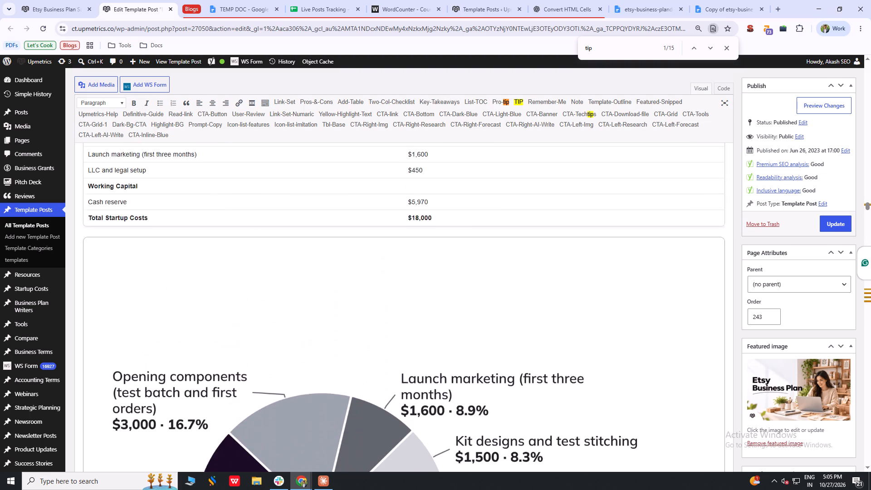
scroll(235, 333, "up", 10)
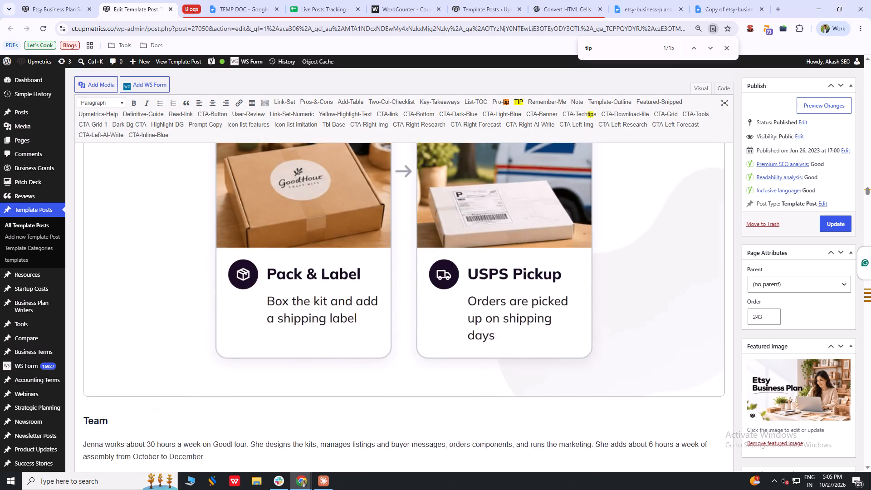
scroll(201, 334, "up", 10)
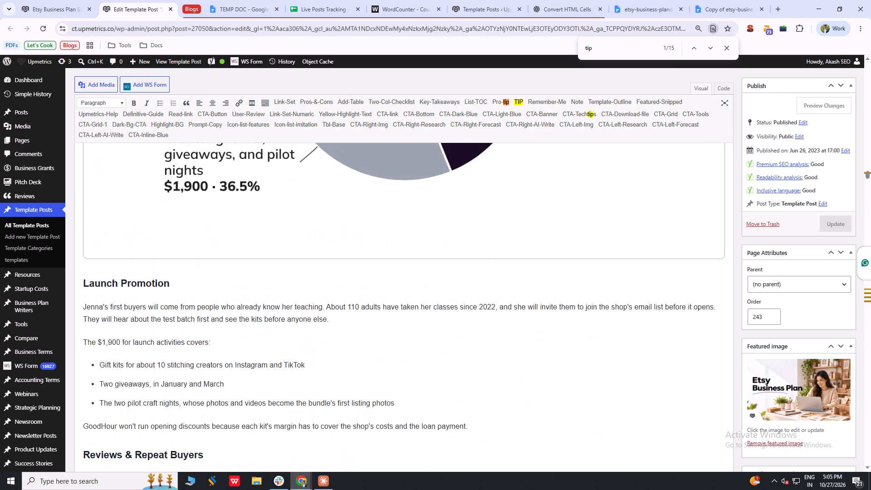
scroll(205, 334, "up", 11)
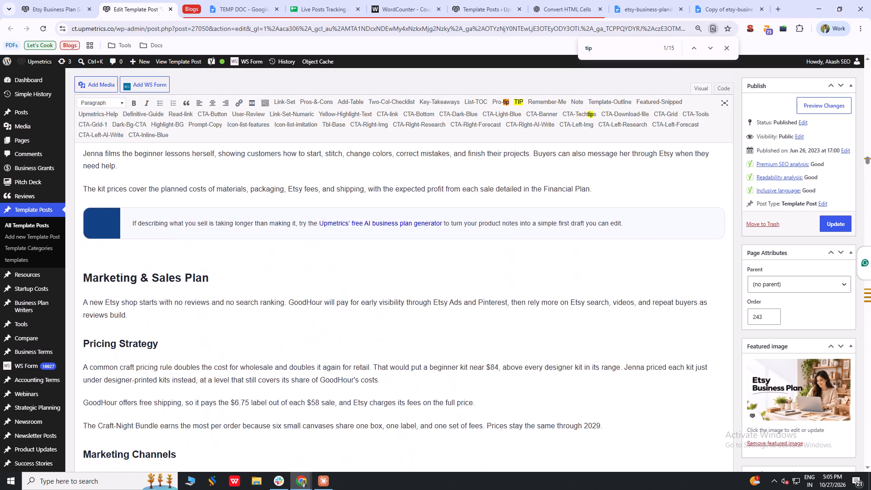
scroll(208, 333, "up", 1)
scroll(168, 318, "up", 6)
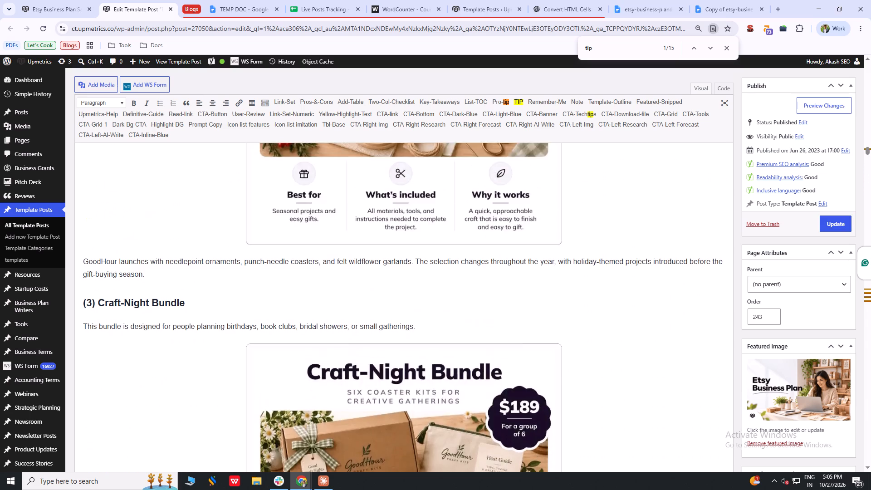
scroll(186, 318, "up", 9)
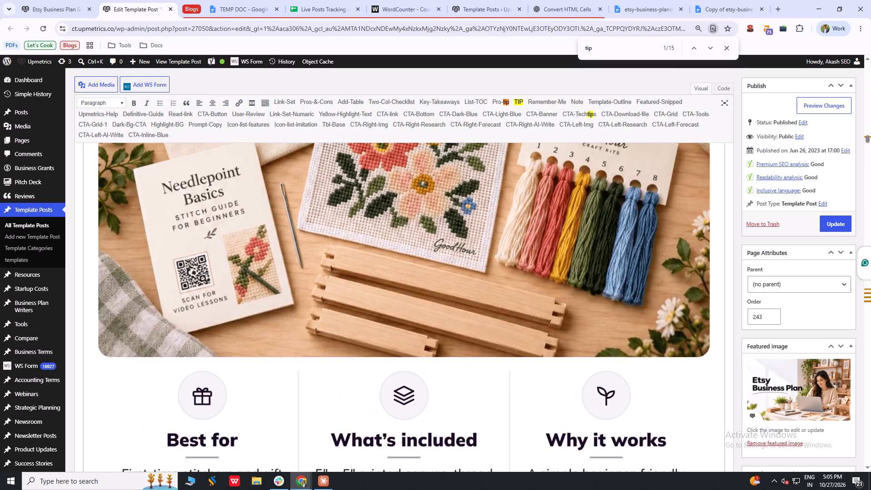
scroll(186, 319, "up", 8)
scroll(186, 319, "down", 2)
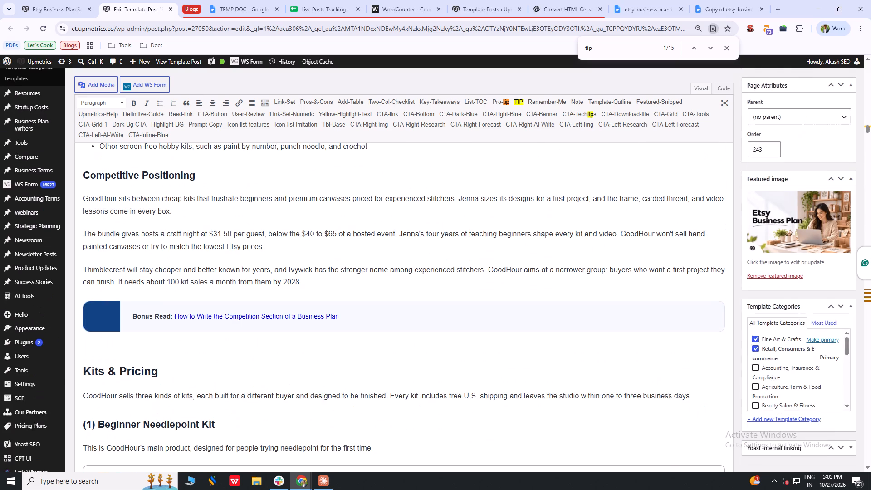
scroll(169, 319, "up", 10)
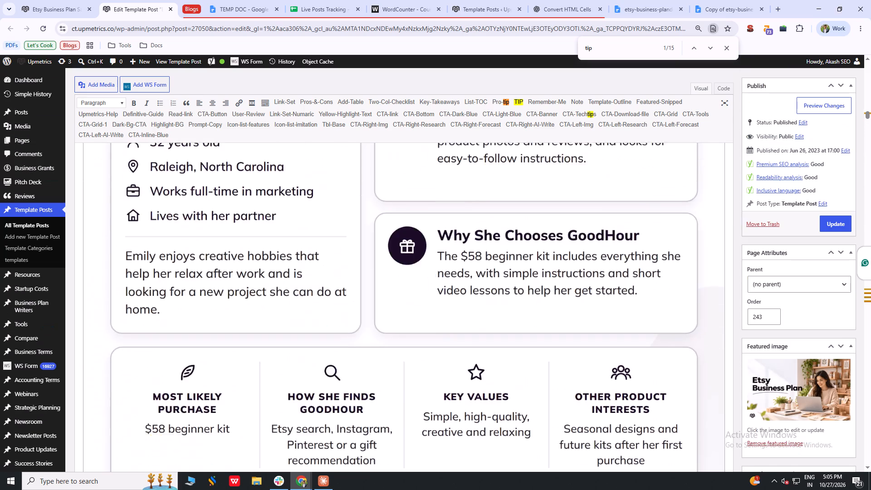
scroll(193, 317, "up", 12)
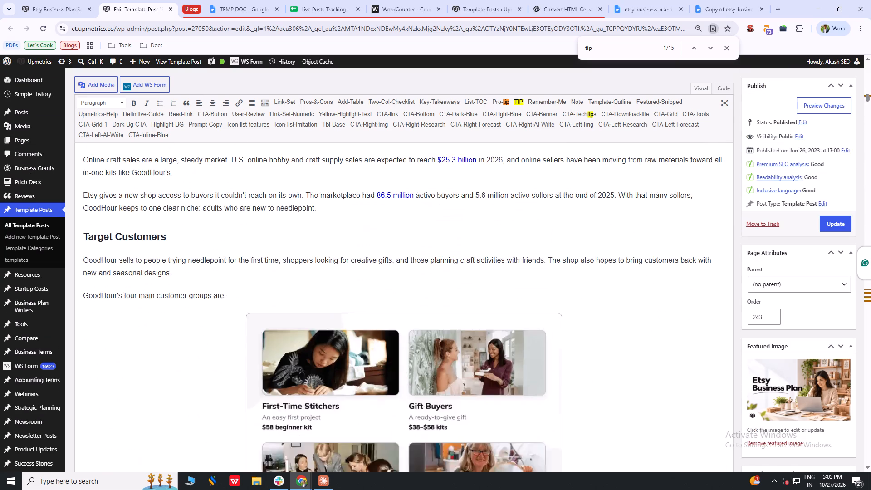
scroll(207, 322, "up", 10)
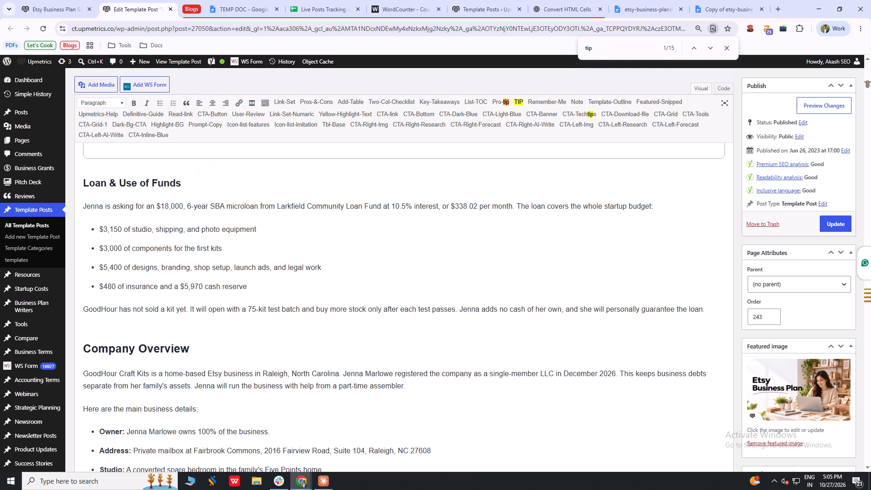
scroll(206, 323, "up", 8)
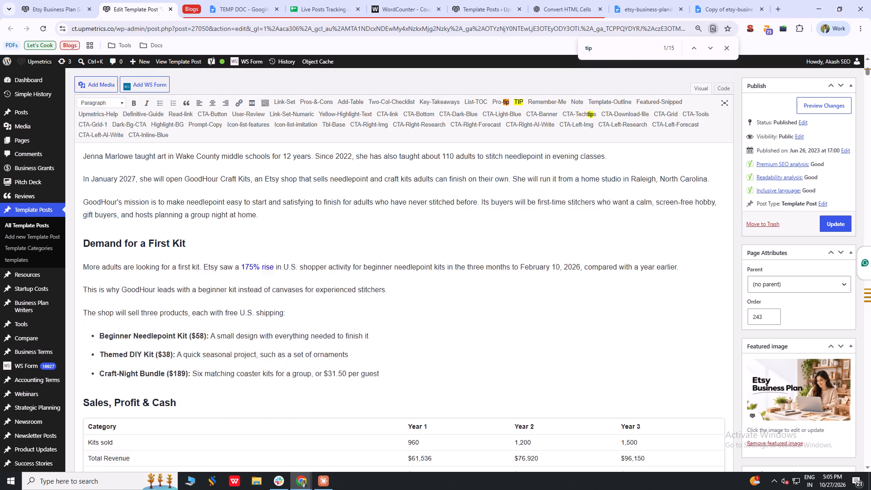
scroll(206, 325, "up", 3)
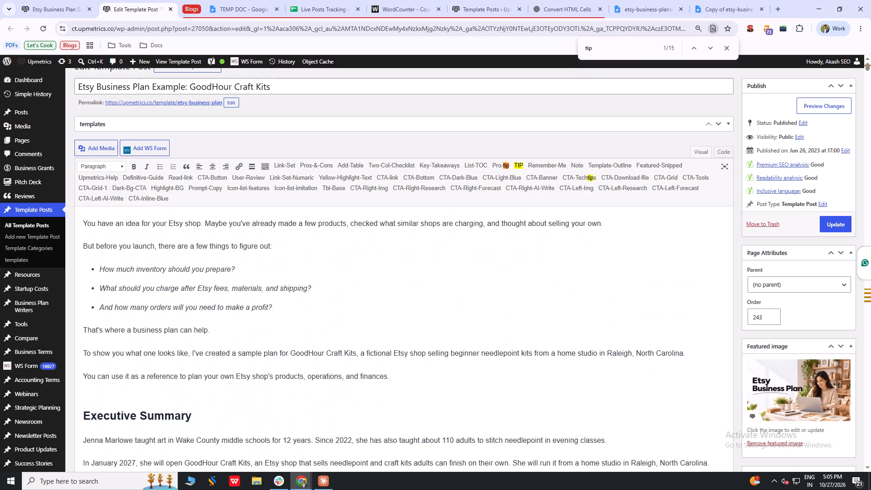
Look through the source Etsy business plan document for the call-to-action banner placed before Company Overview.
left_click(653, 0)
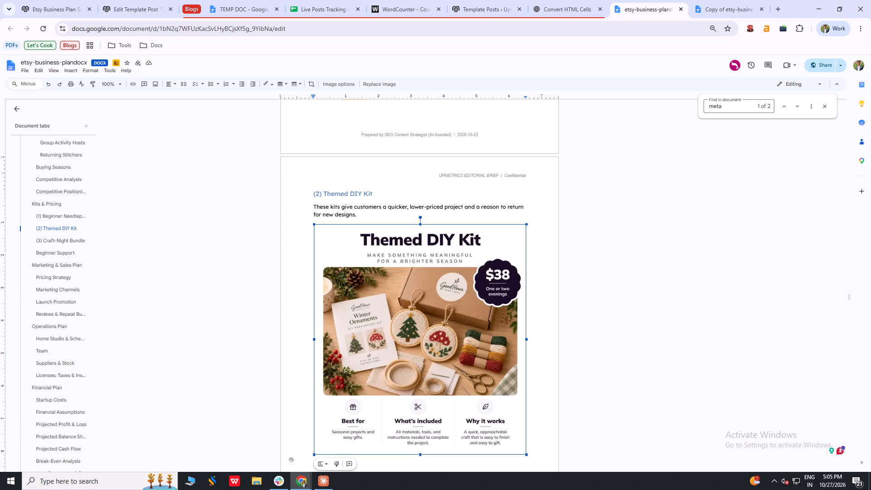
left_click(616, 245)
scroll(475, 295, "up", 17)
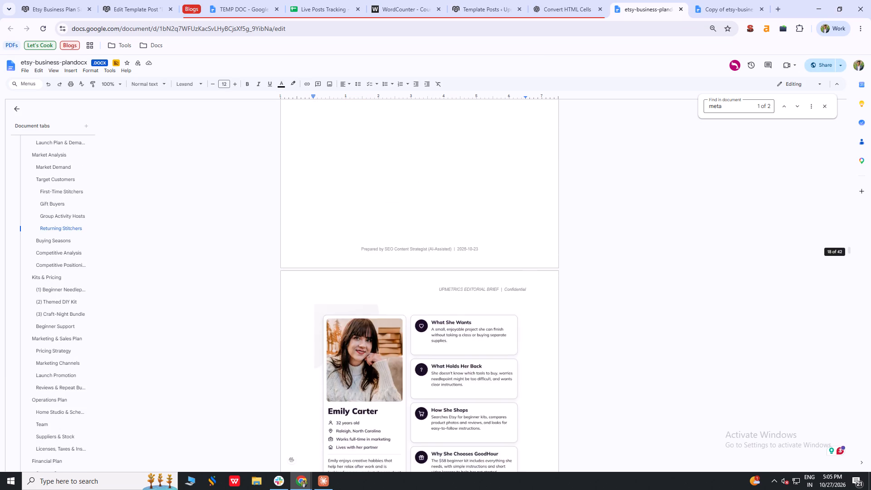
scroll(474, 299, "up", 20)
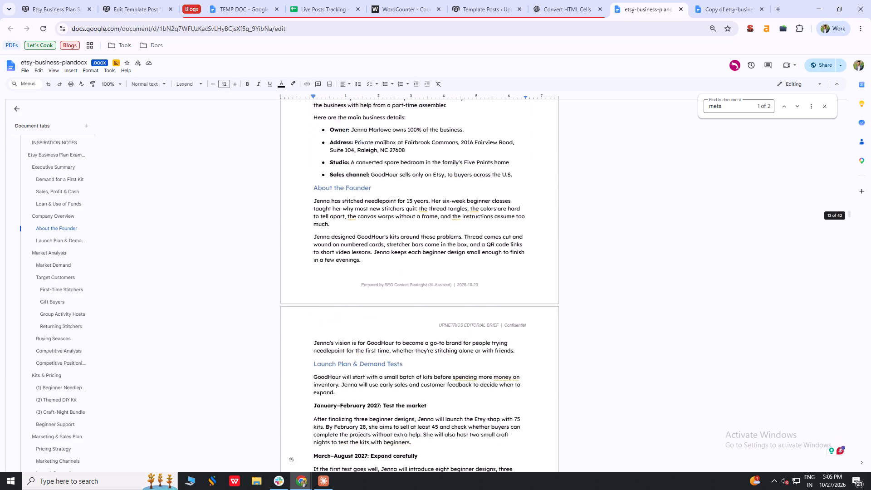
scroll(474, 299, "up", 5)
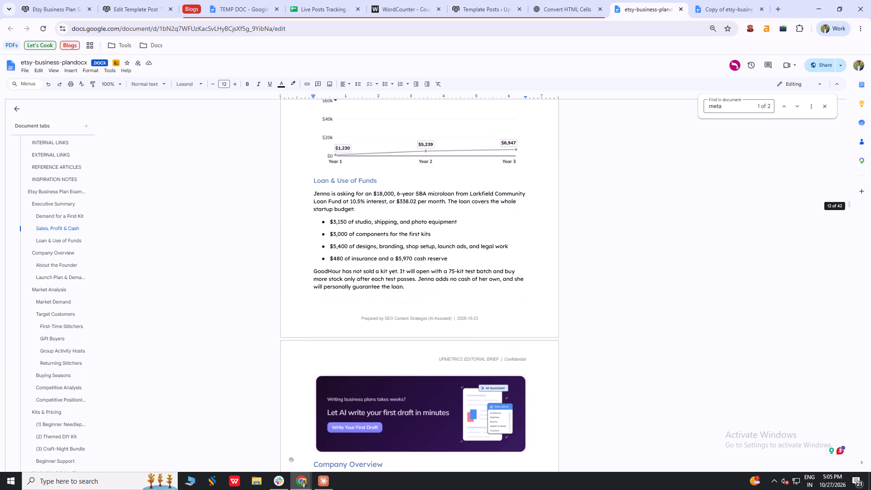
scroll(474, 300, "down", 2)
In the WordPress post, insert the CTA-Right-AI-Write banner between the last Loan & Use of Funds paragraph and the Company Overview heading.
left_click(135, 0)
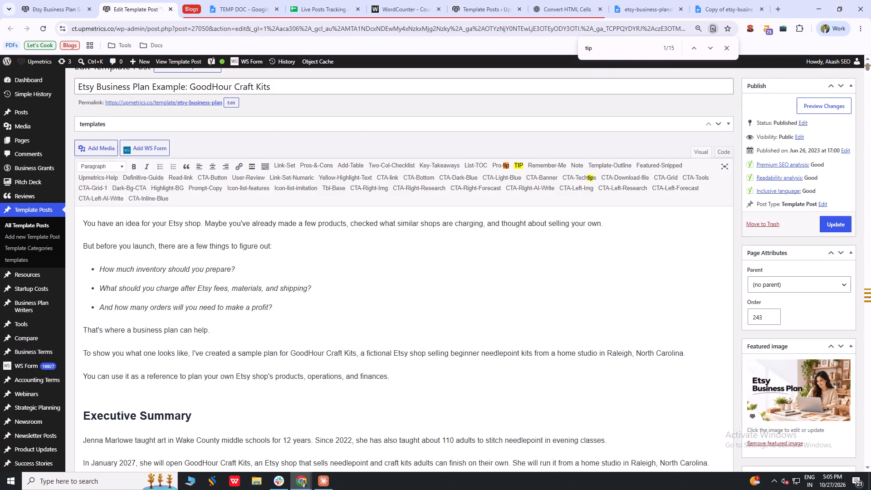
scroll(266, 290, "down", 3)
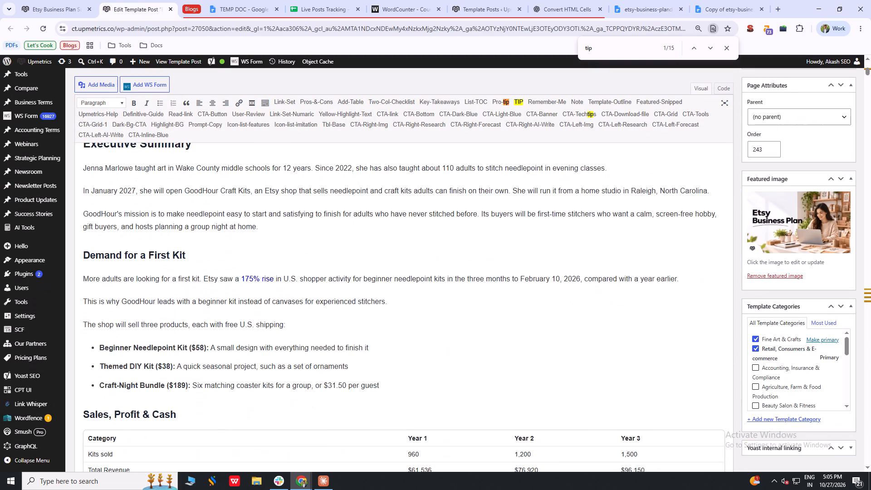
scroll(186, 258, "down", 9)
key("ctrl+f")
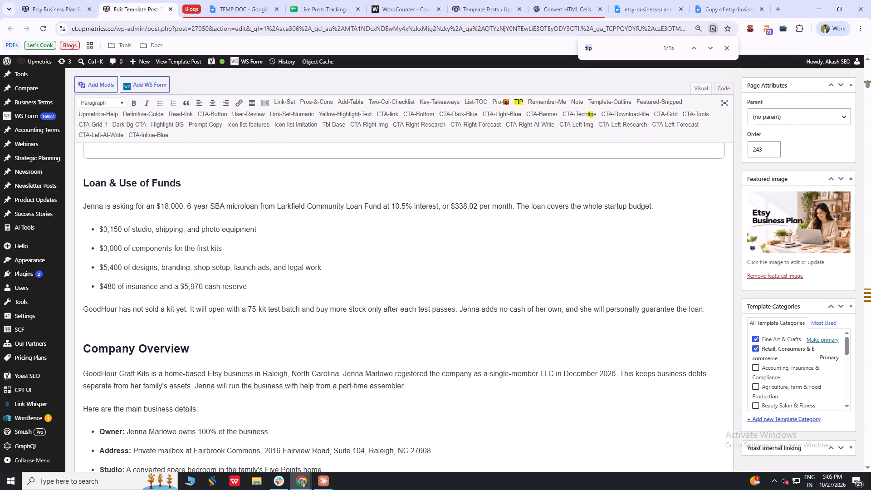
left_click(726, 49)
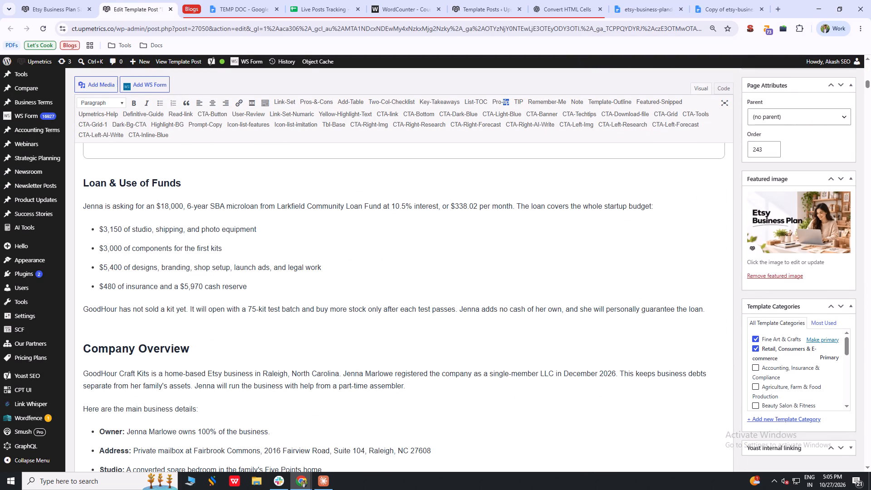
left_click(119, 347)
left_click(713, 307)
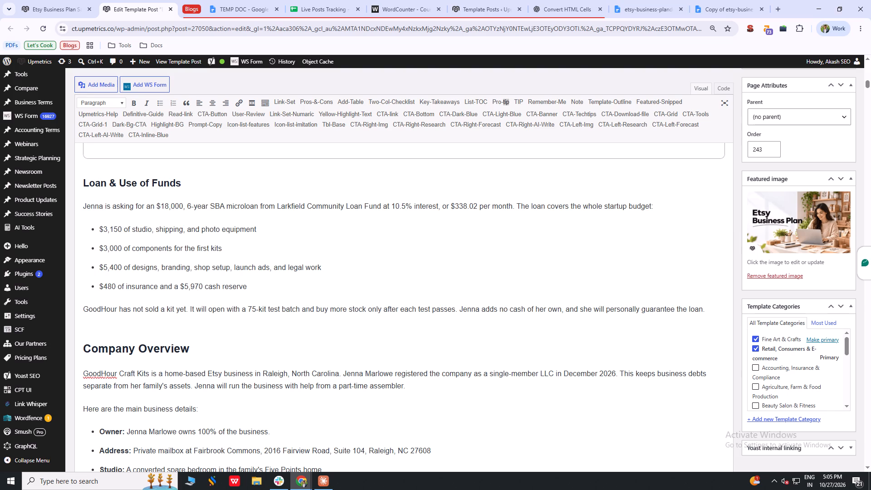
key("Return")
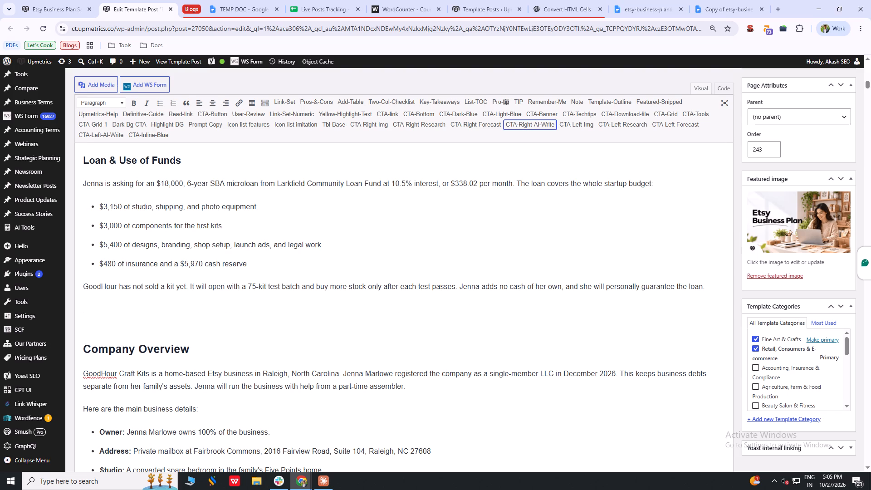
left_click(535, 126)
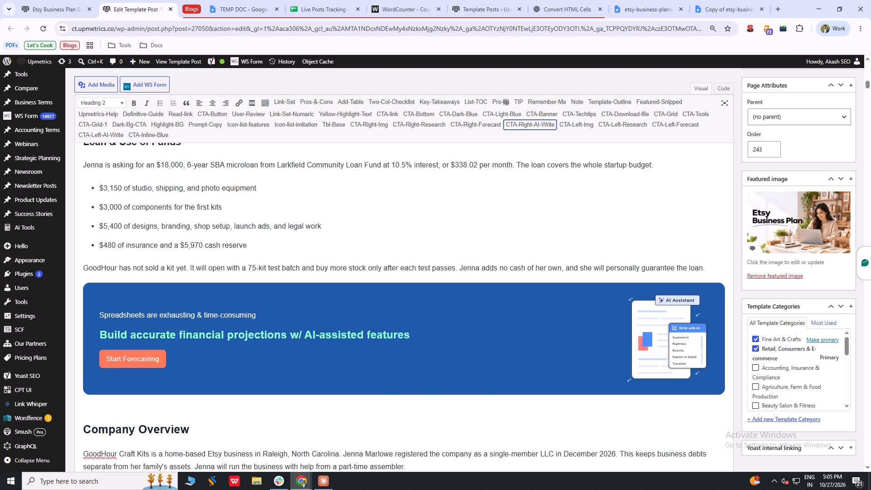
Compare the inserted banner with the source document's version and change its button text to "Write Your First Draft".
left_click(636, 0)
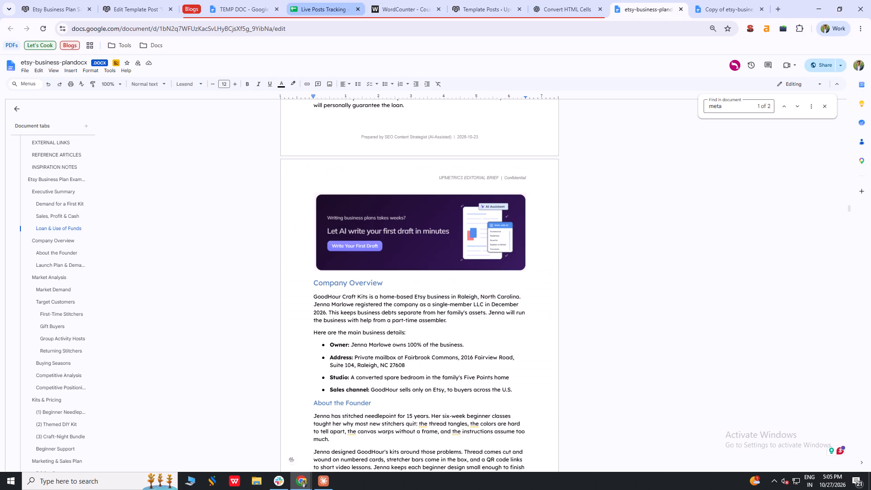
left_click(141, 0)
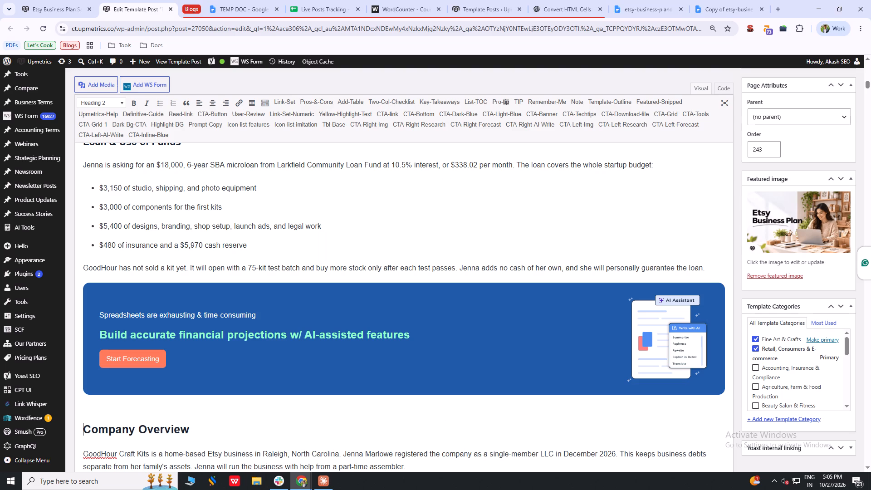
left_click(639, 0)
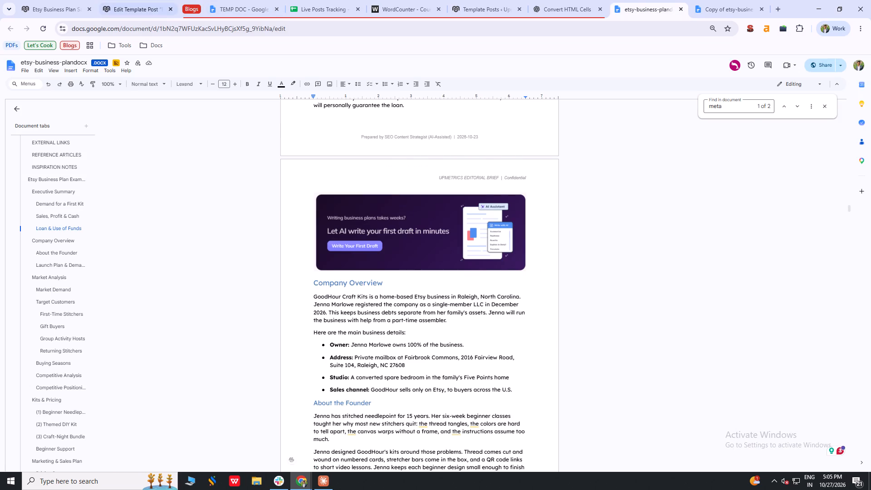
left_click(109, 0)
left_click(122, 364)
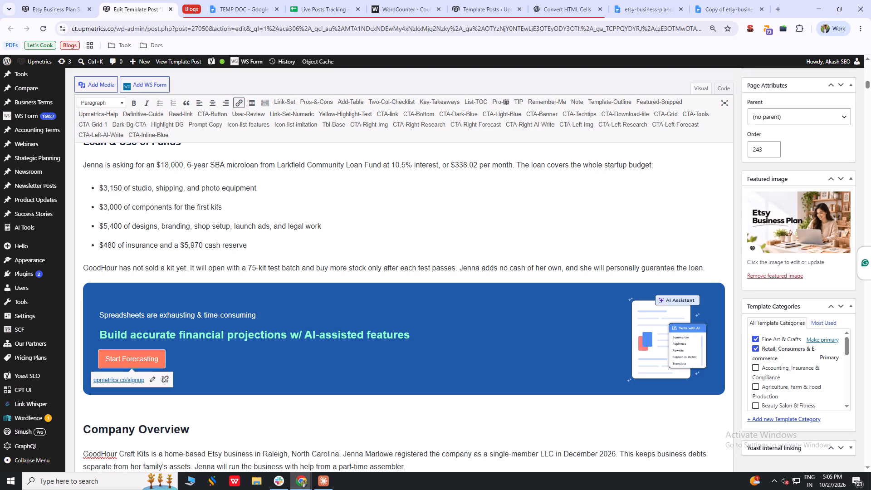
key("ctrl+Delete")
type("Write")
key("space")
type("Your First Draft")
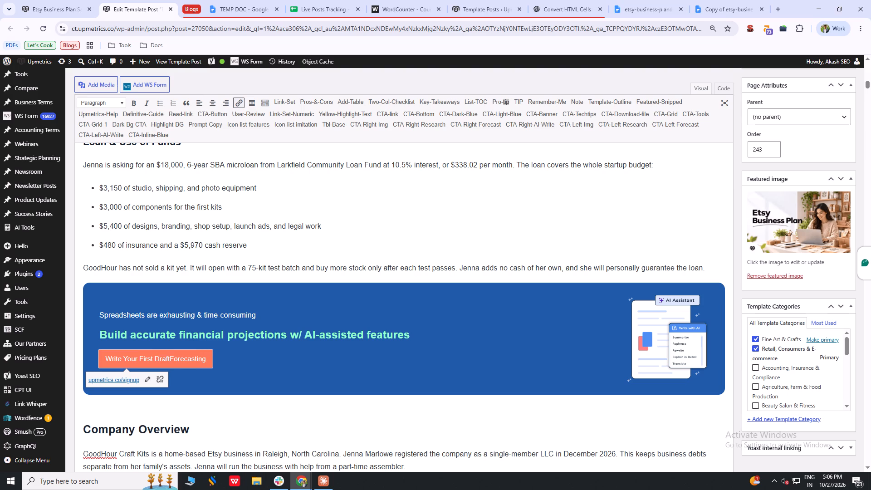
key("ctrl+Delete")
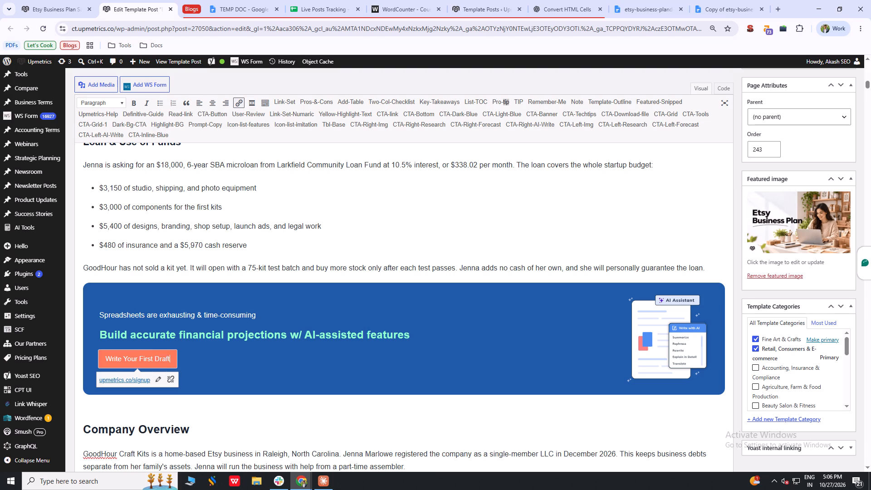
Replace the banner's green headline with "Let AI write your first draft in minutes".
left_click(104, 331)
key("Up")
key("Left")
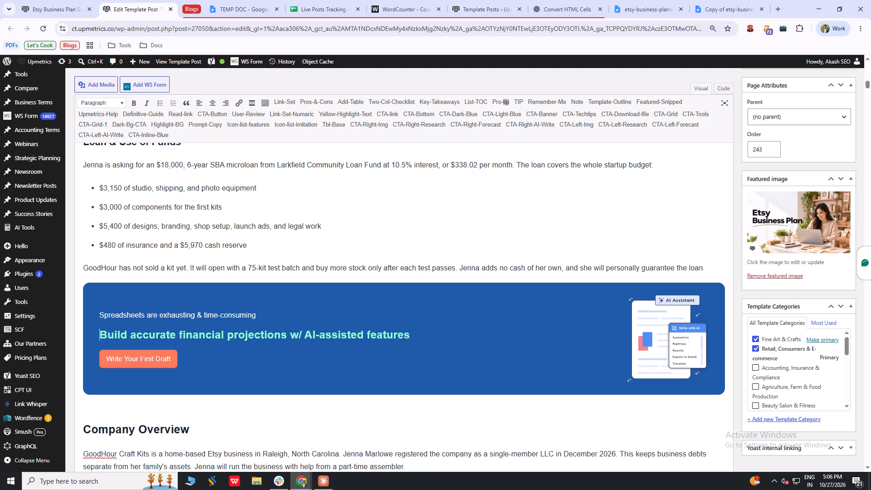
key("ctrl+Delete")
key("ctrl+Delete")
key("ctrl+Delete")
key("ctrl+Delete")
key("ctrl+Delete")
key("ctrl+Delete")
key("ctrl+Delete")
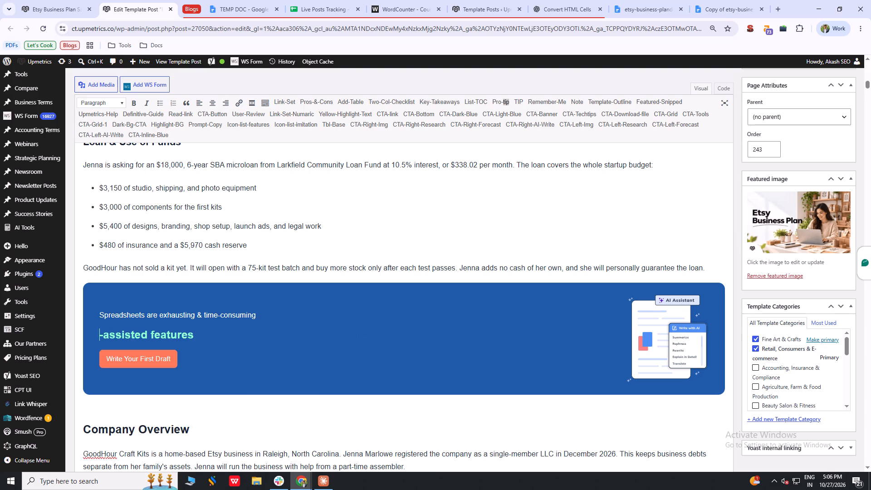
key("ctrl+Delete")
key("ctrl+Delete")
type("Let AI")
key("space")
type("write your first")
key("space")
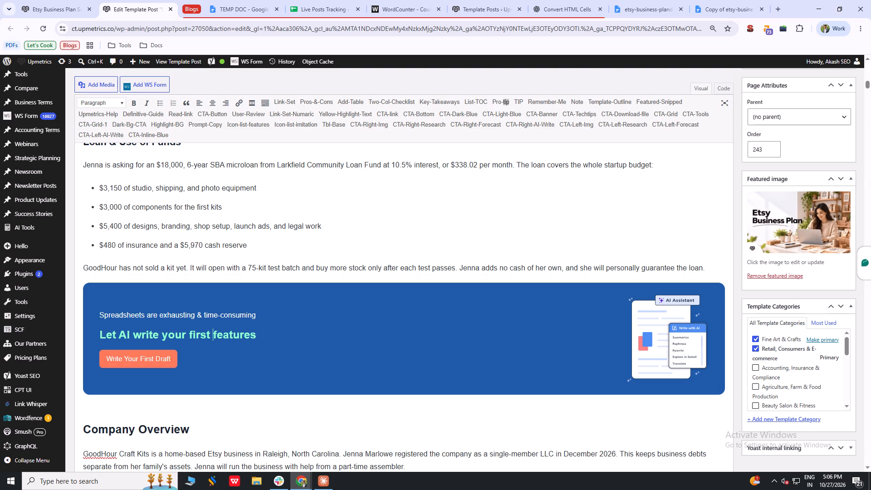
type("draft")
key("space")
type("in minutes")
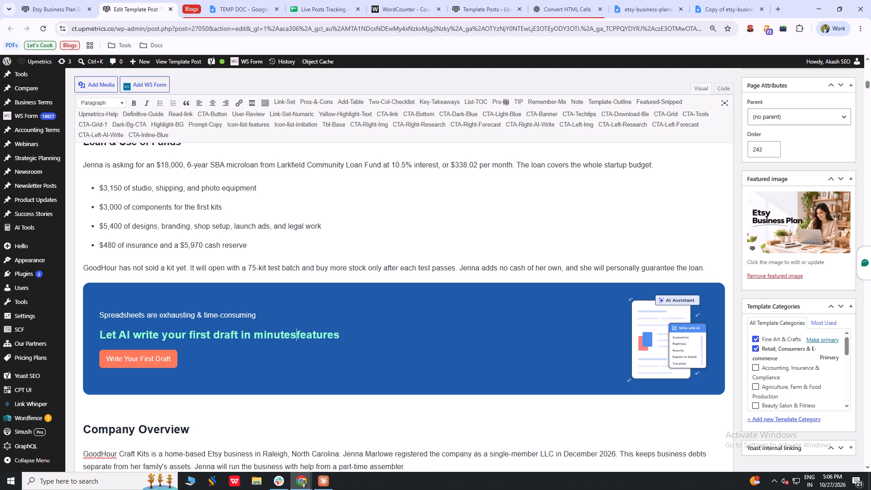
key("ctrl+Delete")
Replace "are exhausting & time-consuming" in the banner's tagline with "Building business plans takes weeks?".
key("Up")
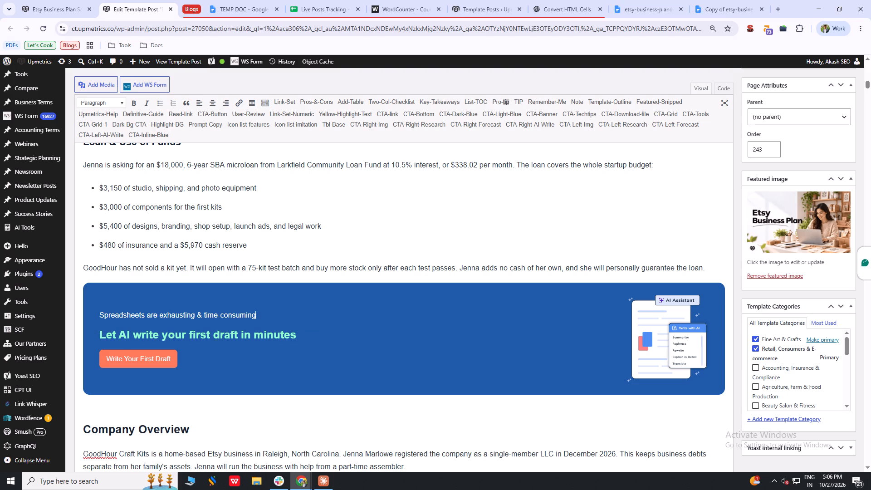
key("ctrl+shift+Left")
key("ctrl+shift+Left")
key("ctrl+shift+Left")
key("ctrl+shift+Left")
key("ctrl+shift+Left")
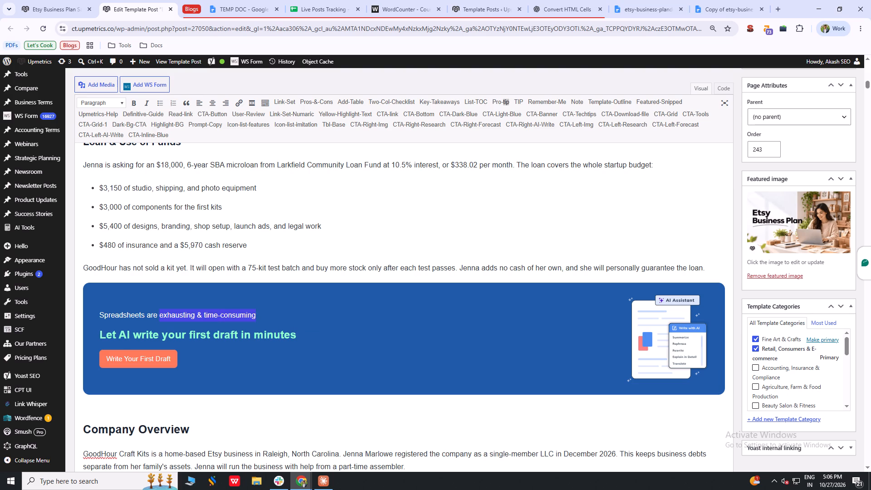
key("ctrl+shift+Left")
type("Building business plans takes w")
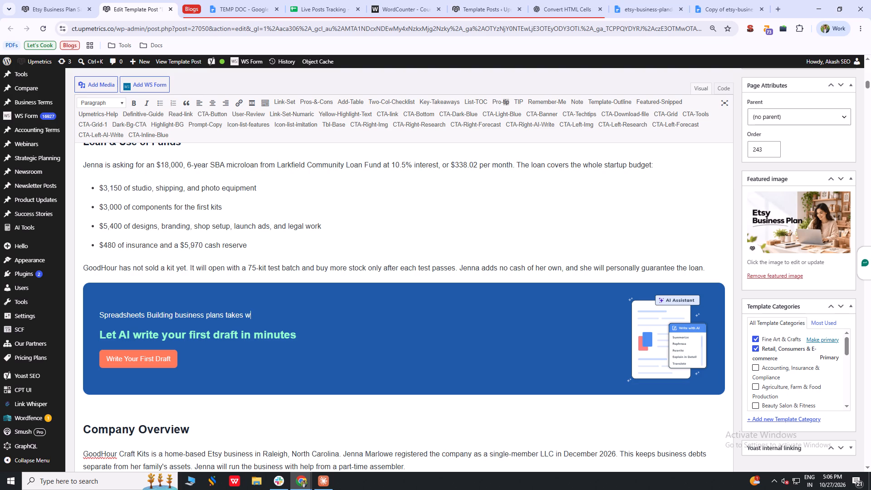
type("eeks?")
Check the tagline wording in the source document and replace "Spreadsheets" with "Writing" in the banner's tagline.
left_click(635, 0)
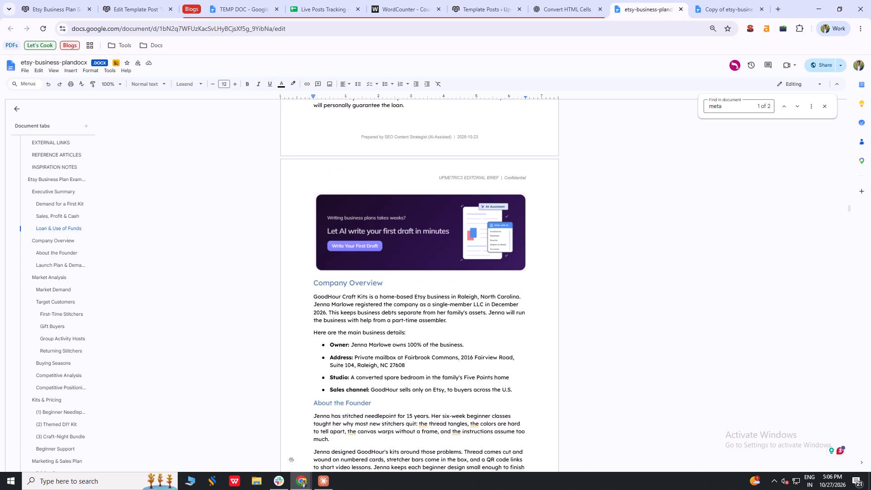
left_click(132, 0)
double_click(124, 316)
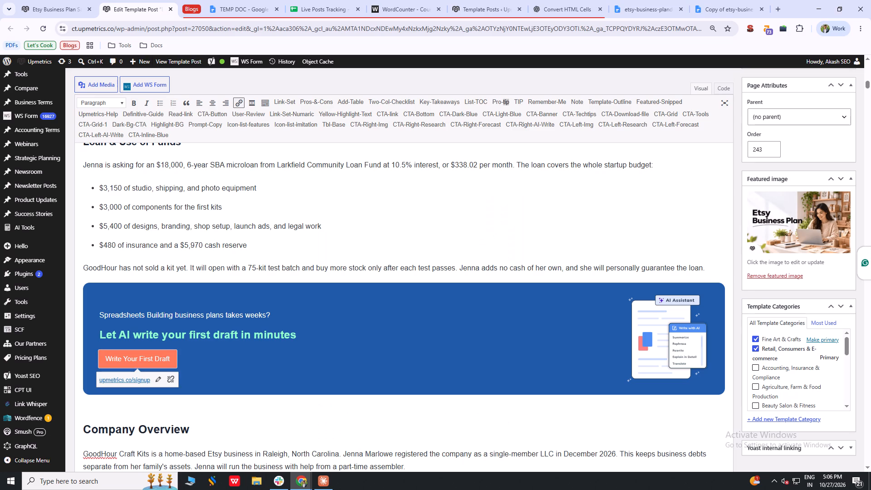
double_click(124, 316)
key("Up")
key("Up")
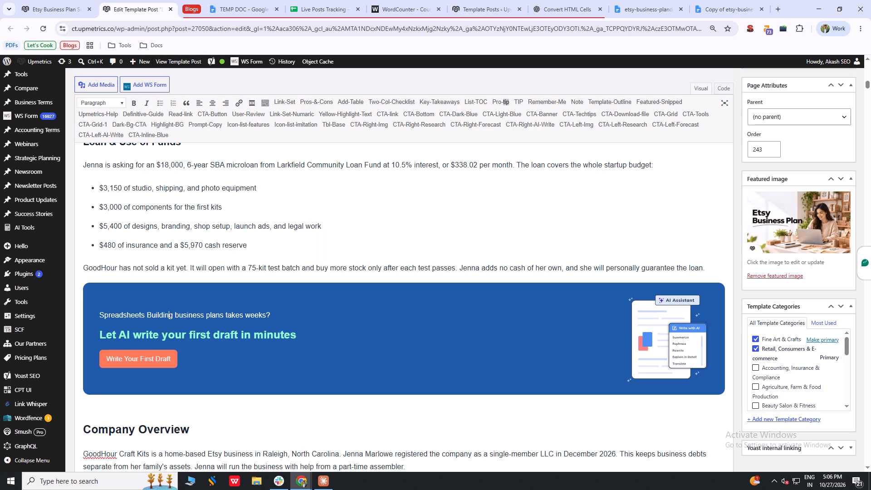
key("Up")
key("Down")
key("ctrl+Left")
key("ctrl+shift+Left")
type("Writing")
key("space")
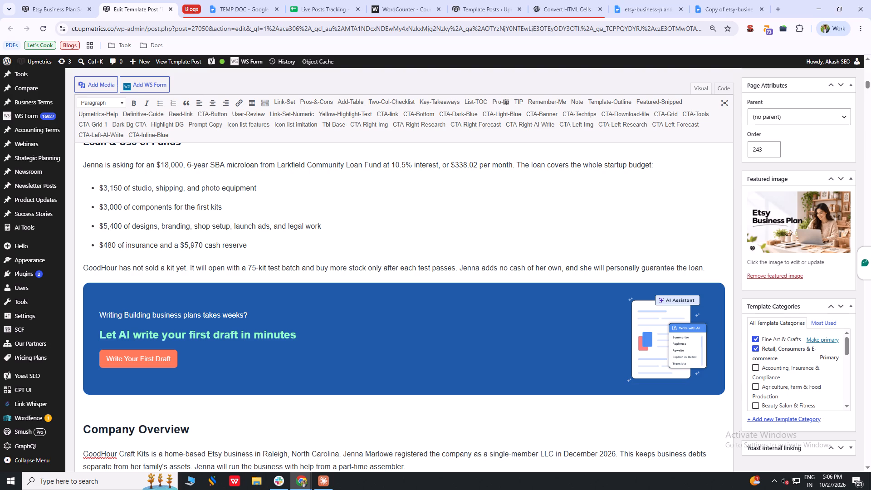
left_click(269, 340)
left_click(286, 338)
left_click(235, 262)
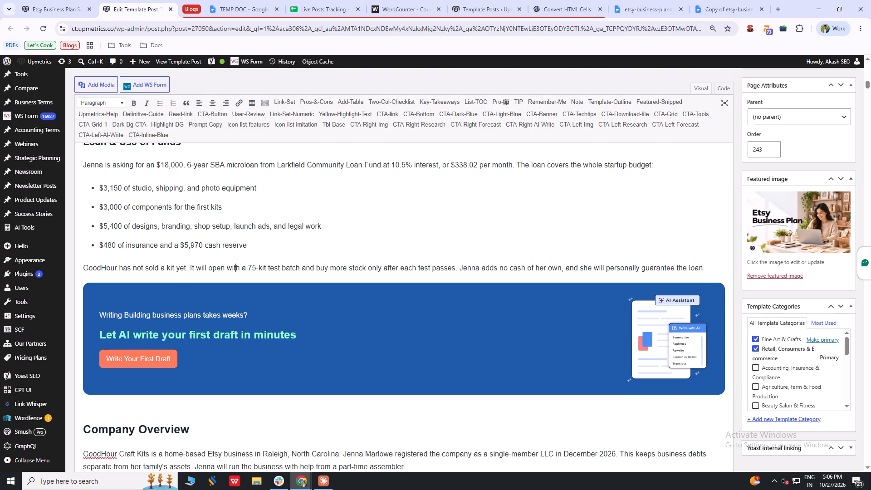
left_click(244, 245)
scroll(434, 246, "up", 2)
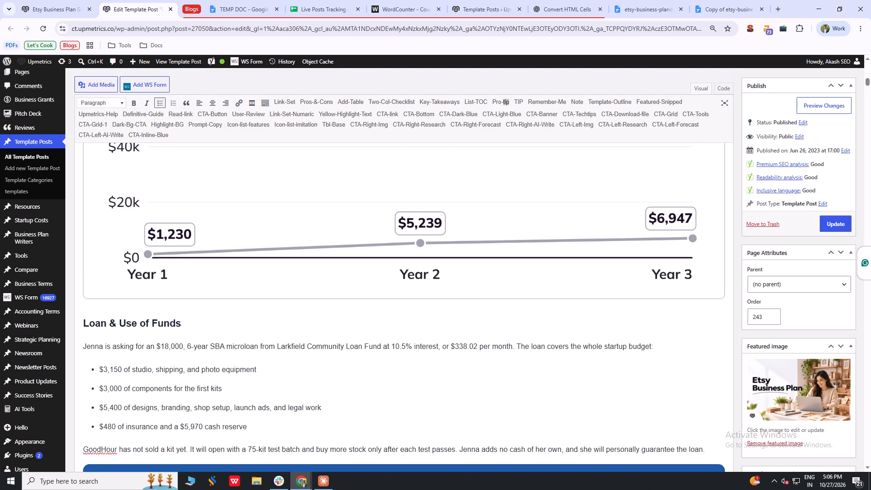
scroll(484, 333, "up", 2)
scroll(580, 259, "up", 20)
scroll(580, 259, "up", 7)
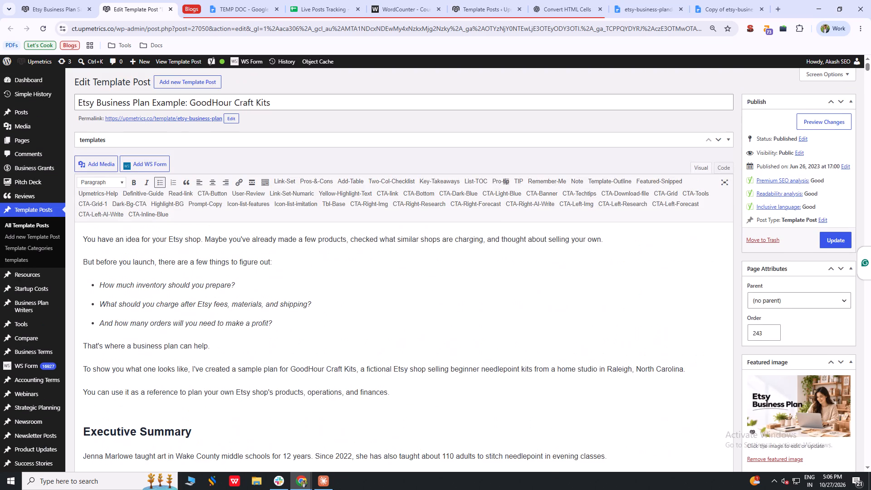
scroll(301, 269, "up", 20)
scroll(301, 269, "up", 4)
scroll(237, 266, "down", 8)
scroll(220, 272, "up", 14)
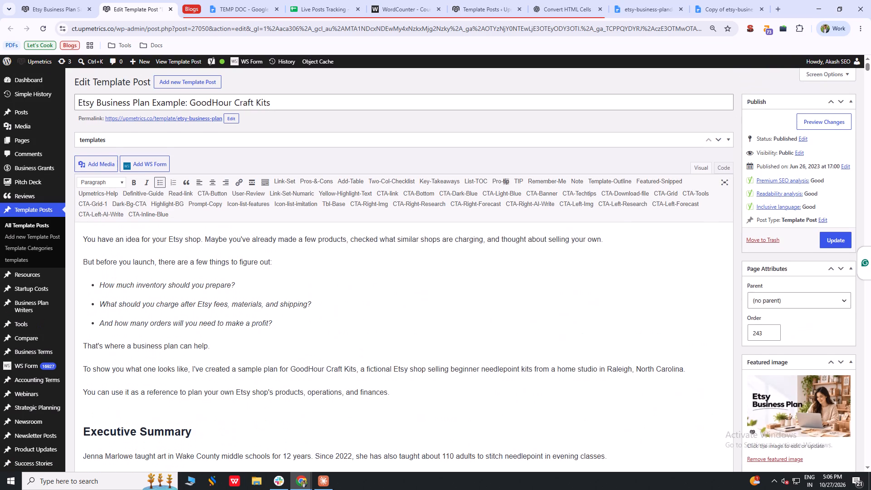
Review the post's sections, tables, callouts and banners in the visual editor, from the introduction through to the closing banner.
scroll(222, 273, "up", 8)
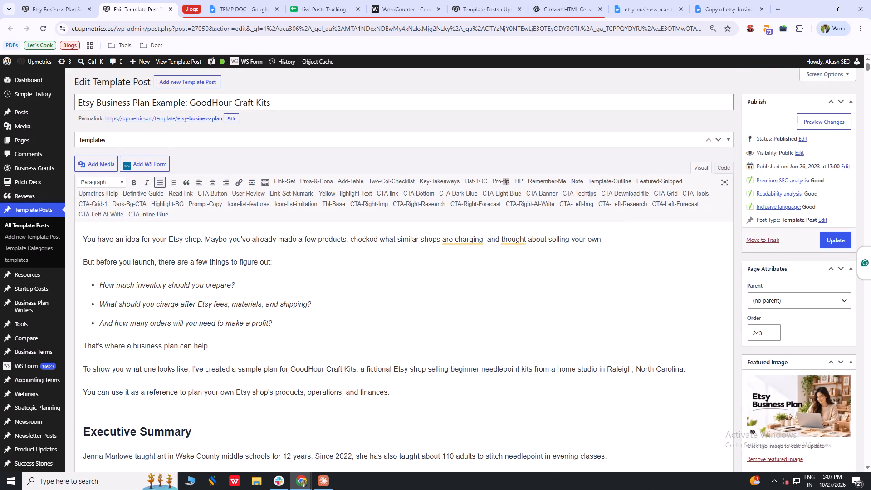
scroll(205, 256, "down", 20)
scroll(205, 256, "down", 20)
scroll(205, 256, "down", 2)
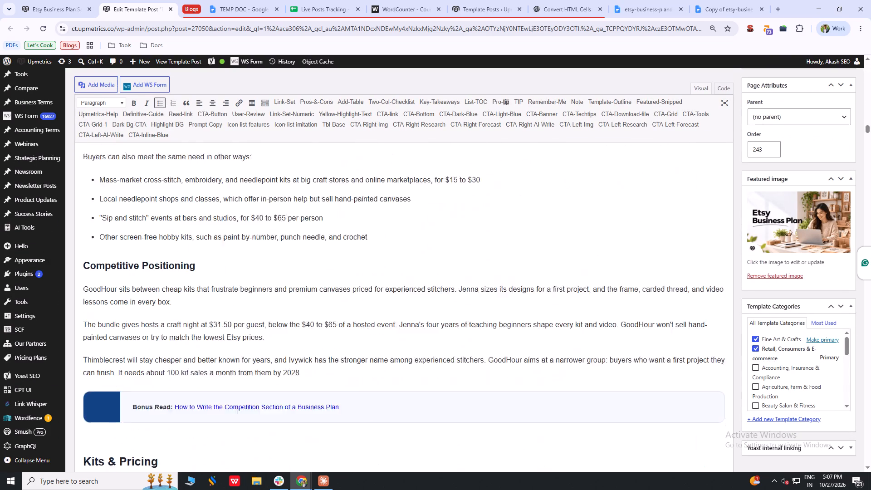
scroll(156, 274, "down", 20)
scroll(156, 274, "down", 20)
scroll(156, 274, "down", 10)
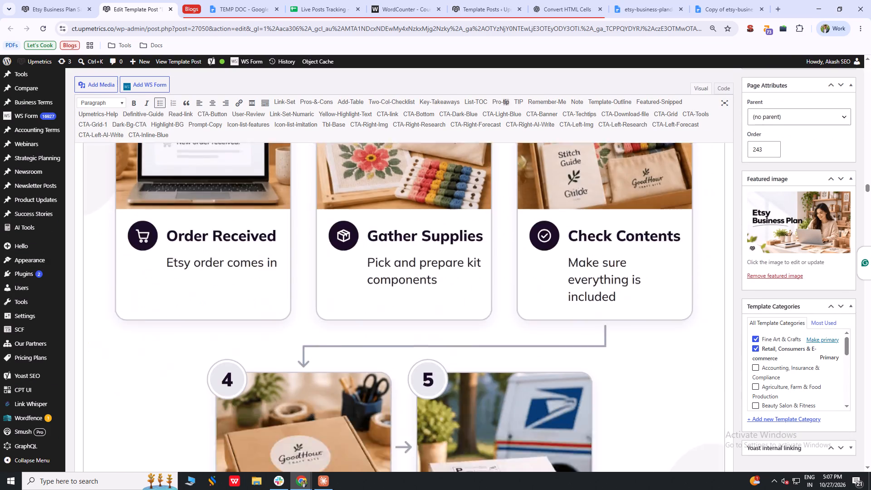
scroll(160, 284, "down", 20)
scroll(160, 284, "down", 20)
scroll(160, 284, "down", 10)
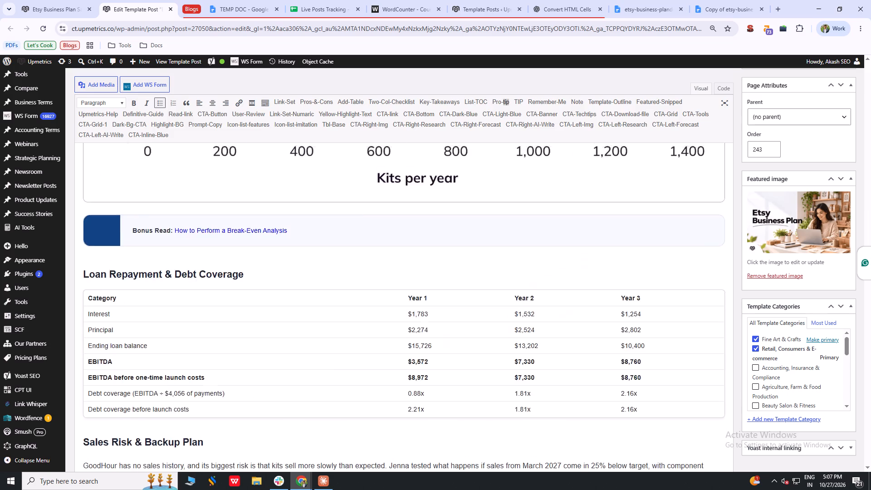
scroll(159, 291, "down", 16)
scroll(241, 305, "up", 7)
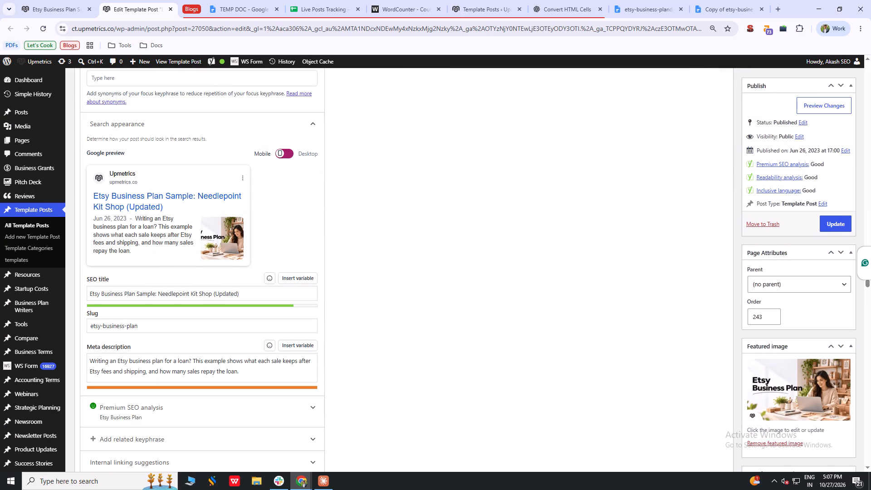
scroll(429, 323, "up", 5)
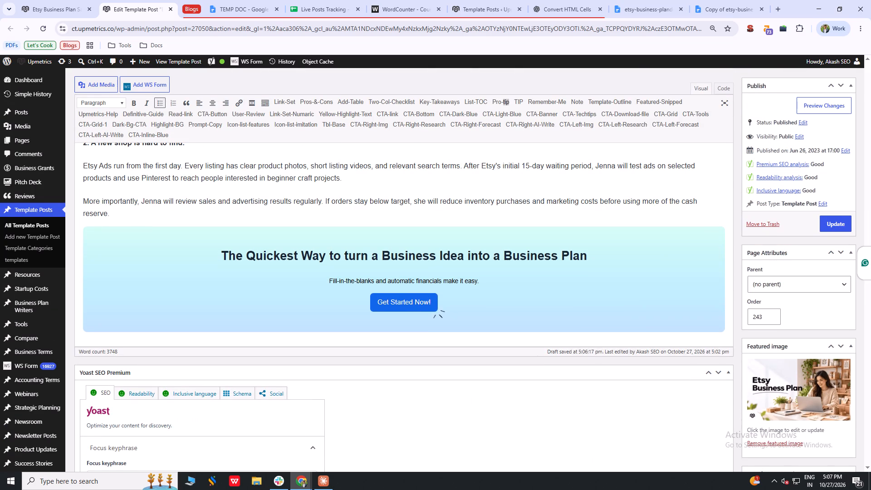
scroll(546, 327, "up", 18)
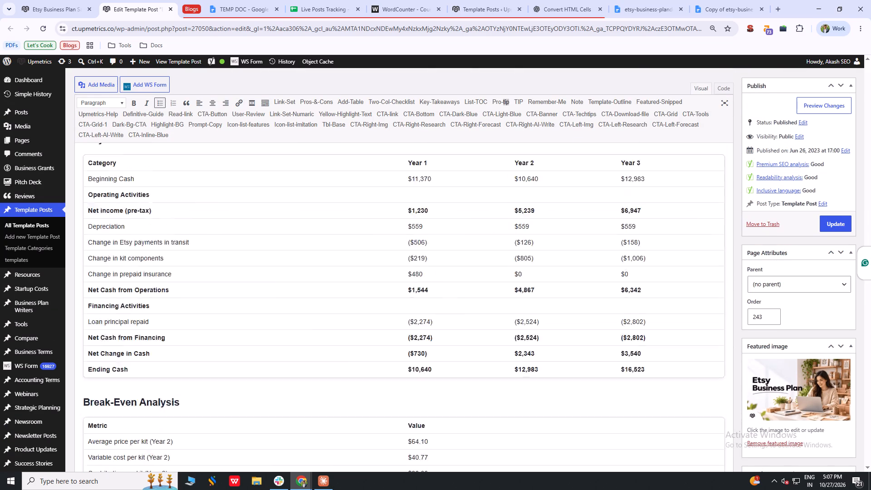
scroll(555, 349, "up", 18)
scroll(555, 352, "up", 14)
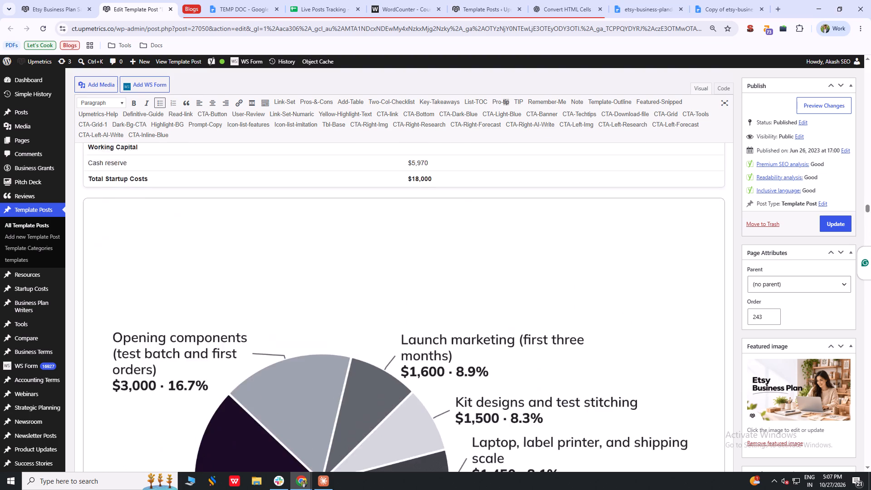
scroll(555, 352, "up", 2)
scroll(555, 353, "up", 20)
scroll(555, 353, "up", 10)
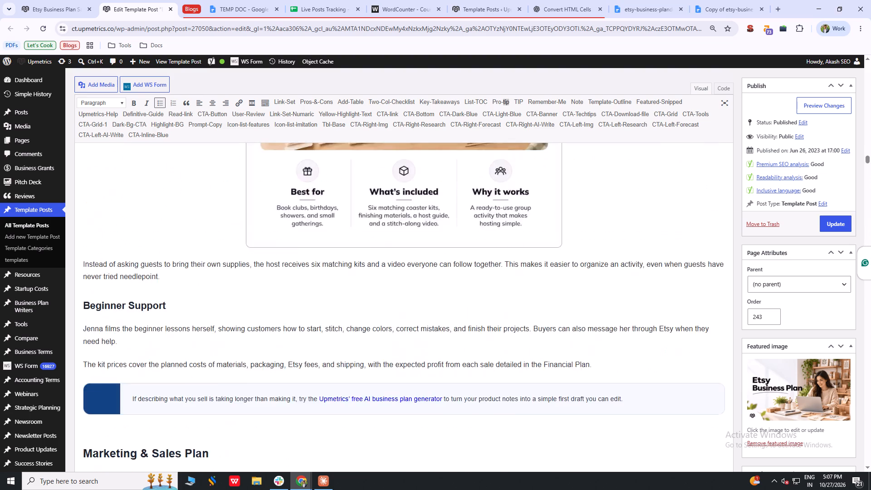
scroll(555, 358, "up", 19)
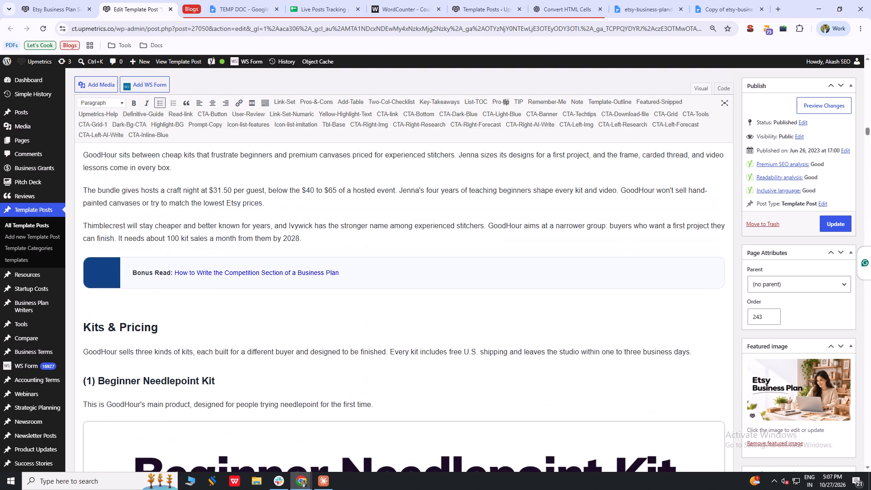
scroll(250, 330, "up", 13)
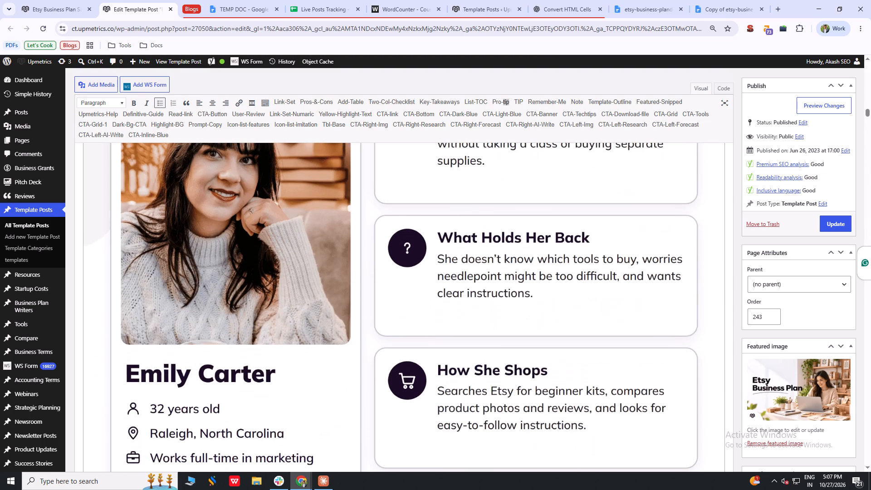
scroll(349, 240, "up", 7)
Switch to the live Etsy business plan page, dismiss its promotional pop-up, and examine the closing banner, FAQ and final sections.
left_click(60, 0)
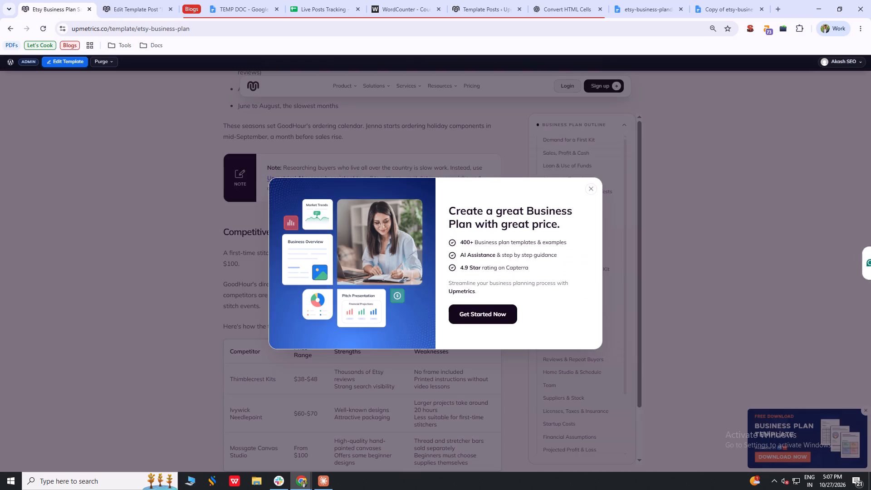
left_click(160, 245)
middle_click_drag(141, 121, 132, 320)
scroll(132, 316, "up", 9)
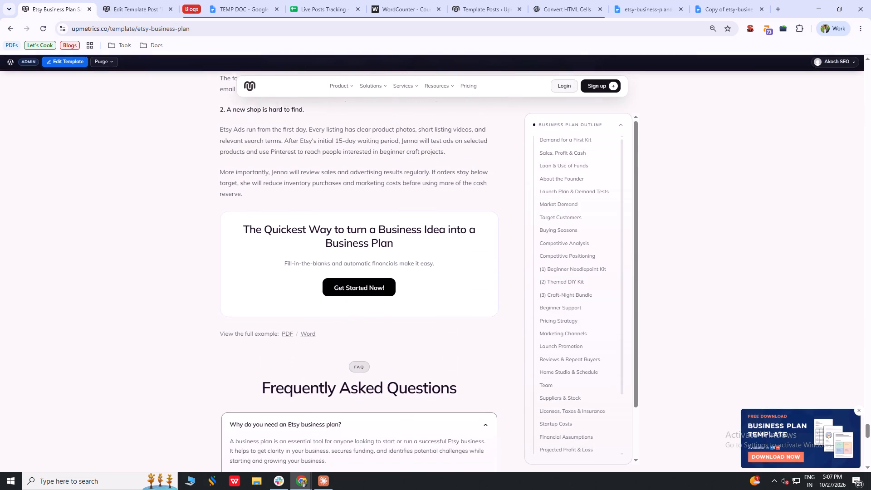
scroll(150, 279, "up", 6)
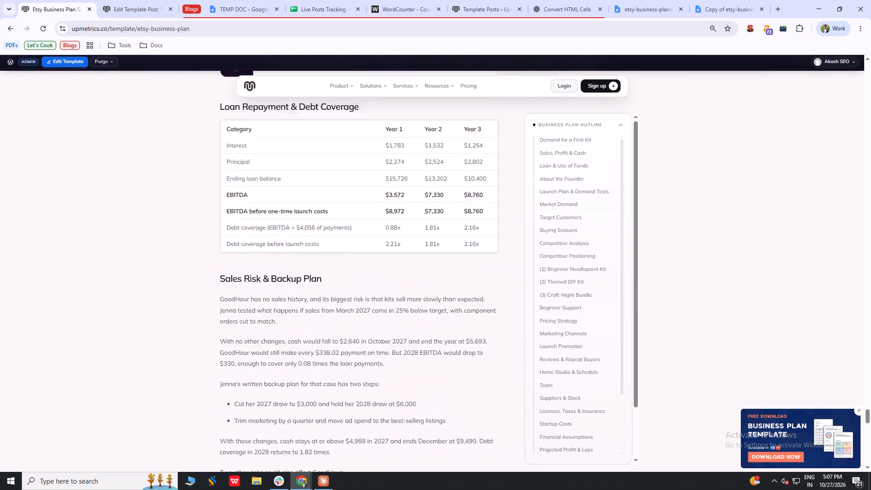
Remove all the question-and-answer rows from the FAQ in the post's Custom Post Extra Fields.
left_click(150, 0)
scroll(381, 278, "down", 2)
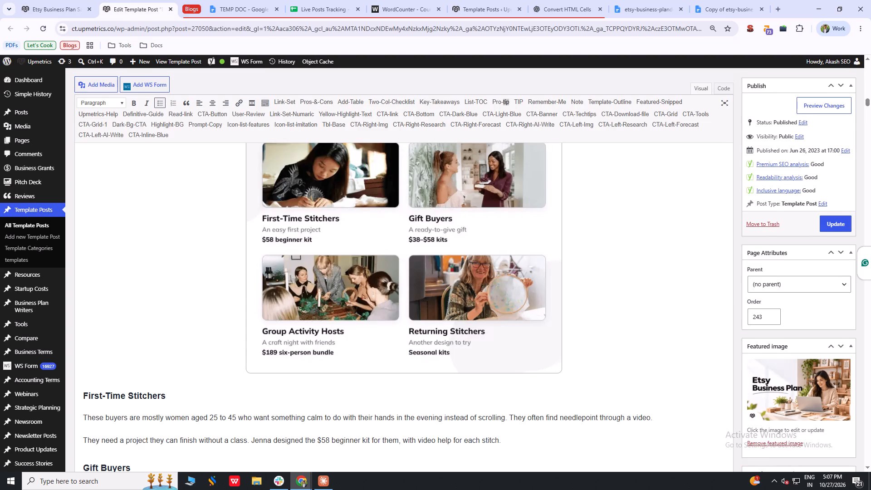
scroll(426, 288, "down", 20)
scroll(426, 288, "down", 20)
scroll(426, 288, "down", 19)
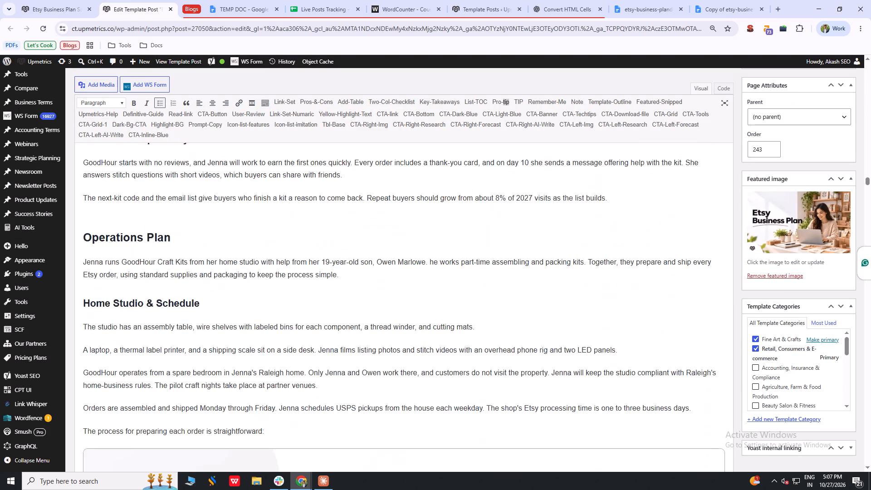
scroll(648, 300, "down", 20)
scroll(661, 275, "down", 15)
scroll(725, 275, "down", 3)
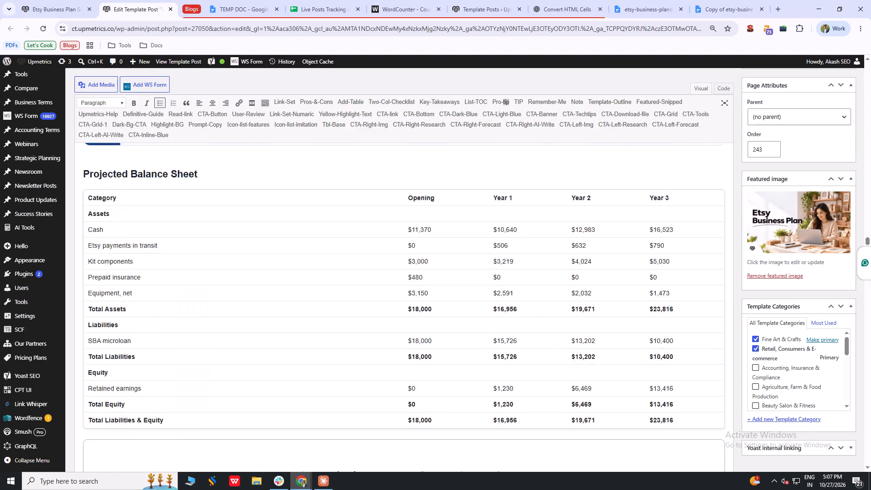
scroll(725, 275, "down", 20)
scroll(725, 275, "down", 17)
scroll(702, 280, "up", 5)
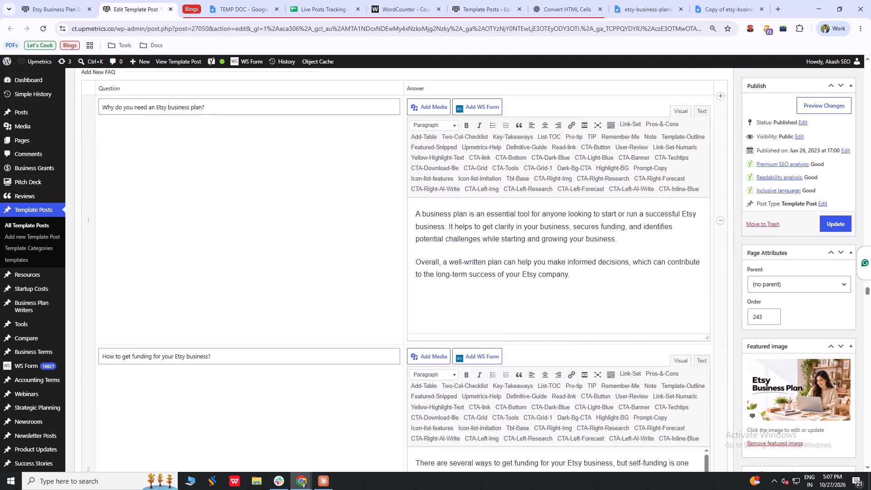
scroll(704, 280, "up", 2)
scroll(704, 288, "down", 2)
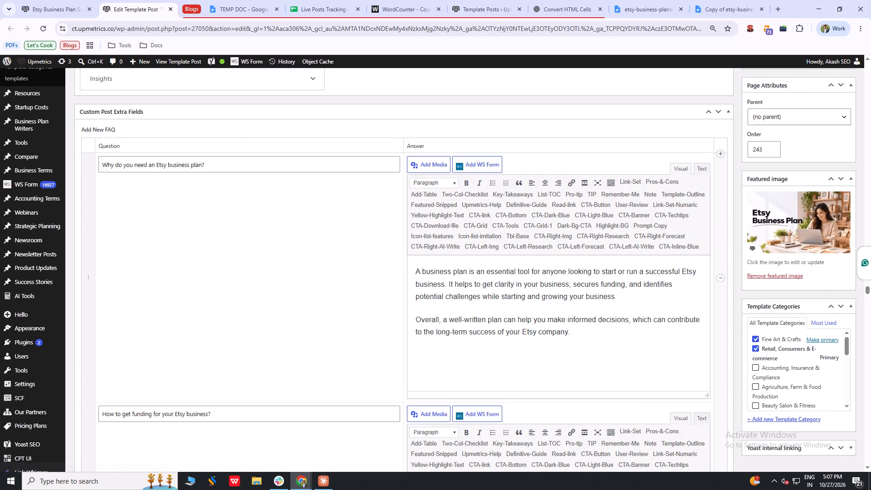
double_click(719, 277)
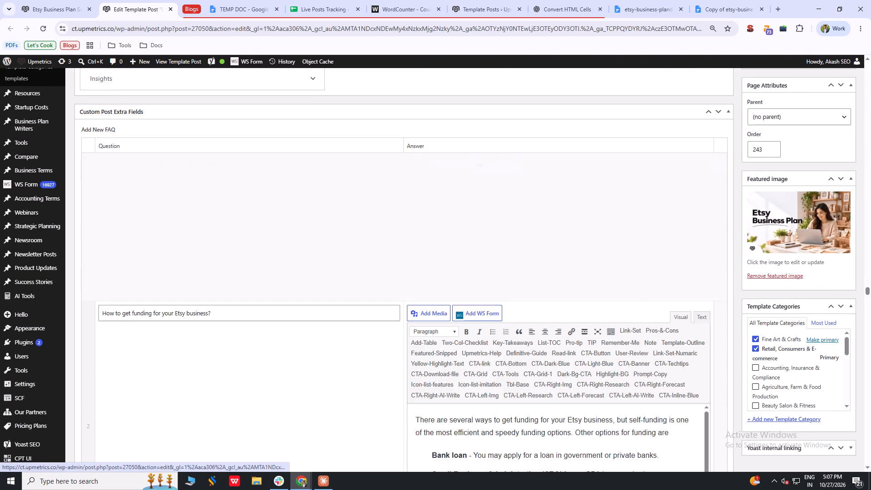
double_click(719, 277)
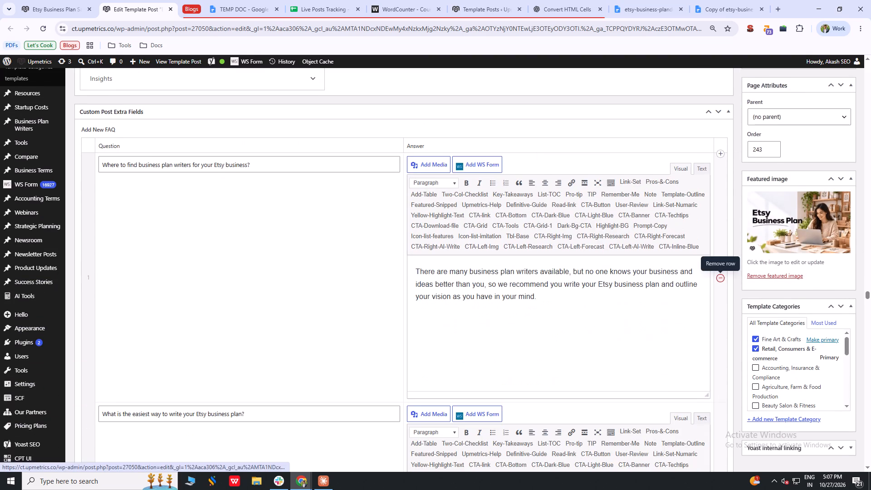
double_click(719, 277)
double_click(719, 277)
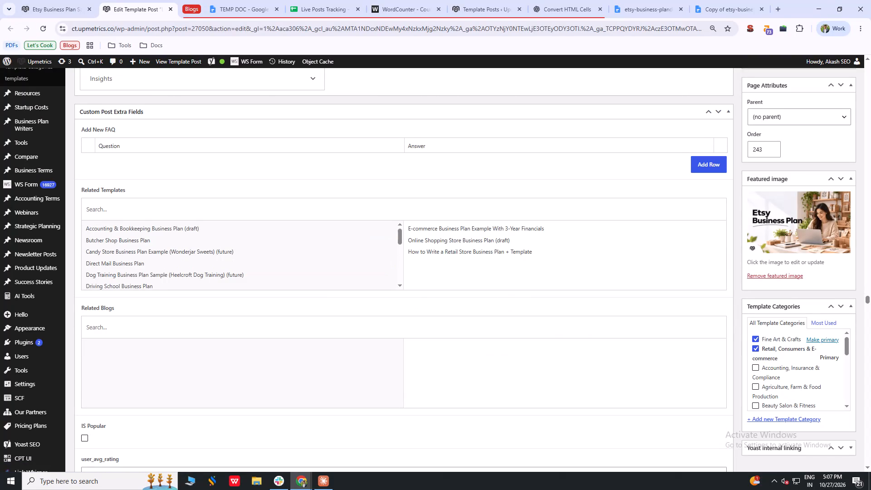
Convert the Loan Repayment & Debt Coverage table's Category, Year 1, Year 2 and Year 3 cells to th tags using ChatGPT's HTML Header Converter.
scroll(317, 176, "up", 1)
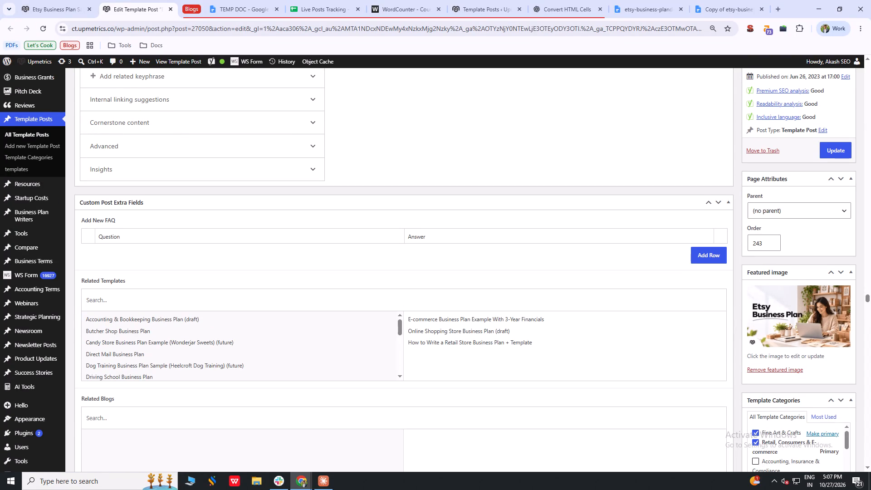
scroll(435, 271, "up", 3)
scroll(360, 296, "up", 2)
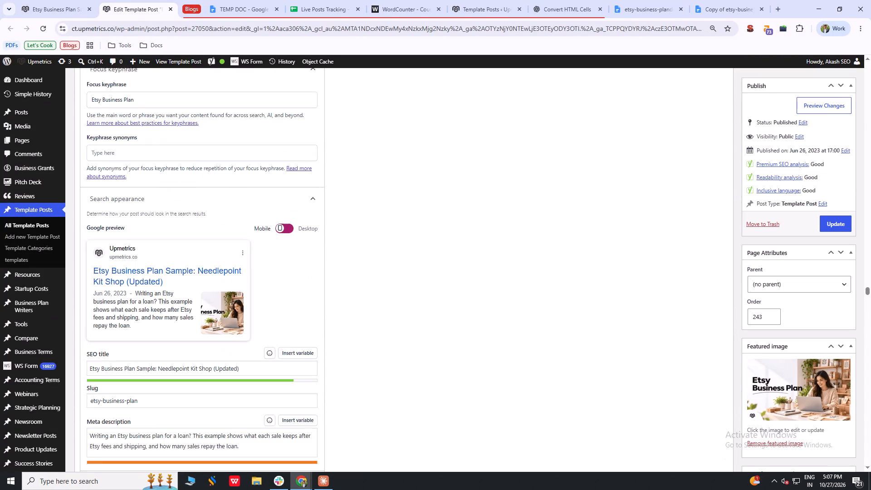
scroll(389, 297, "up", 5)
scroll(278, 293, "up", 1)
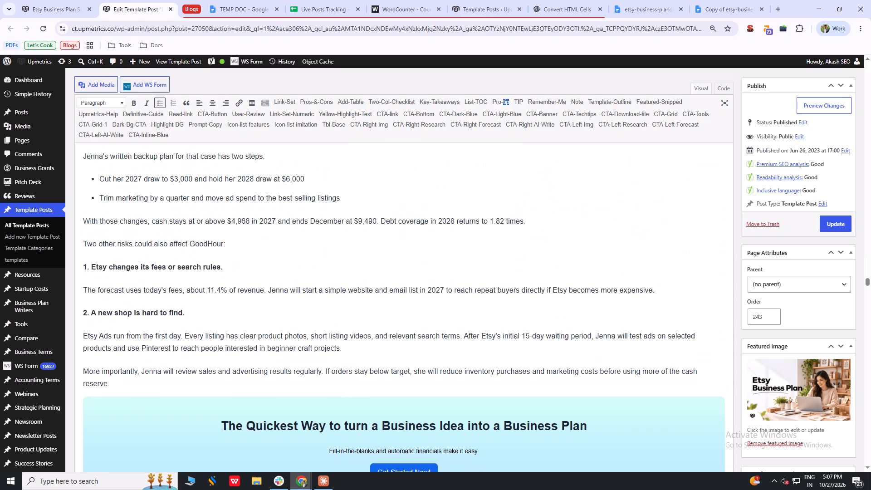
scroll(273, 294, "up", 4)
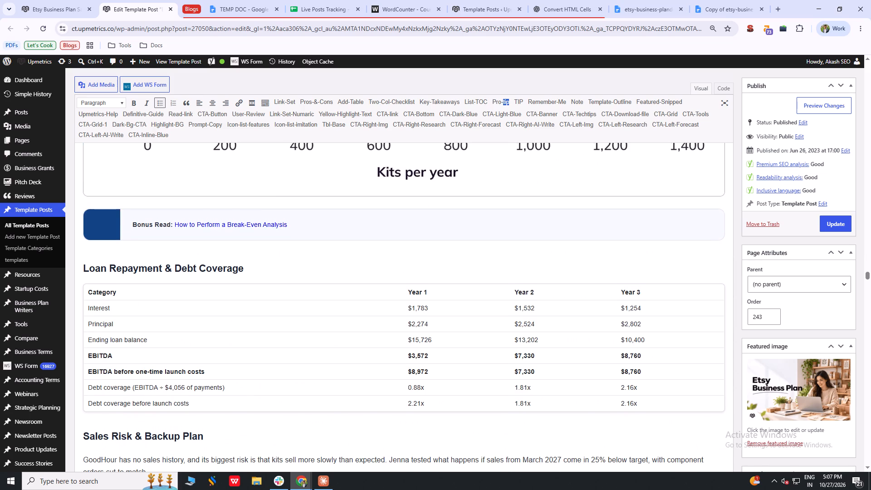
double_click(96, 293)
key("ctrl+c")
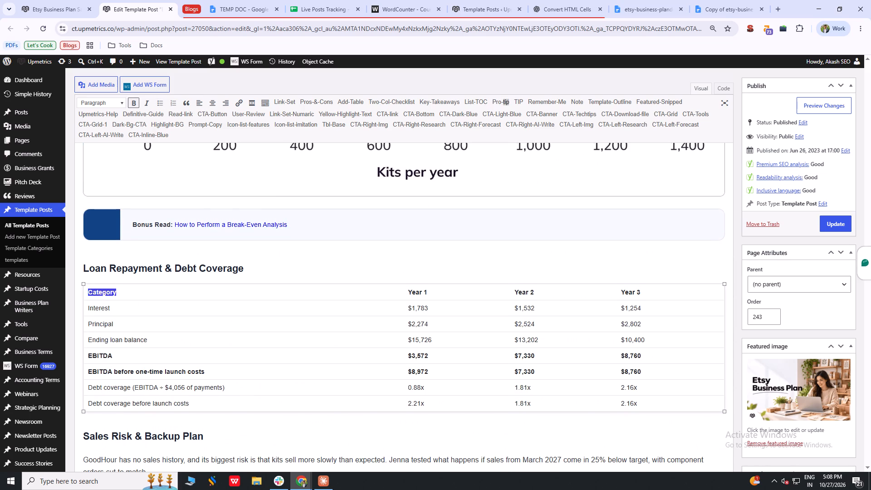
left_click(724, 90)
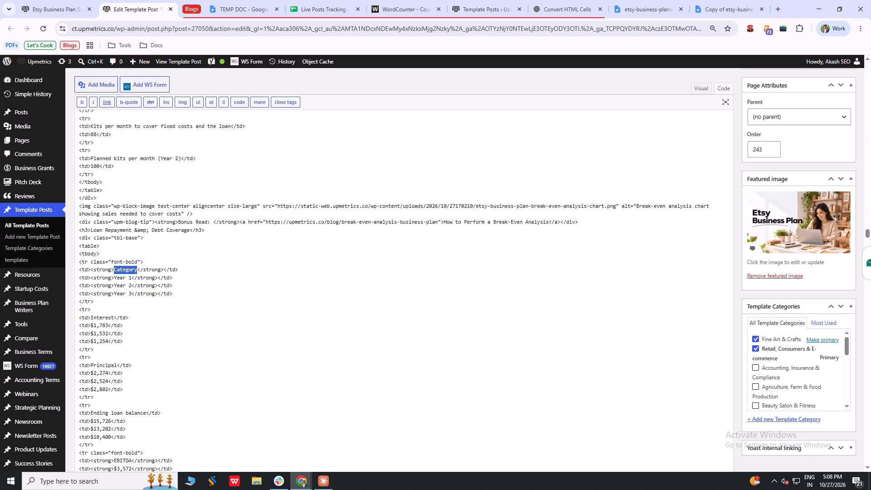
left_click_drag(181, 293, 75, 272)
key("ctrl+c")
key("ctrl+c")
key("ctrl+c")
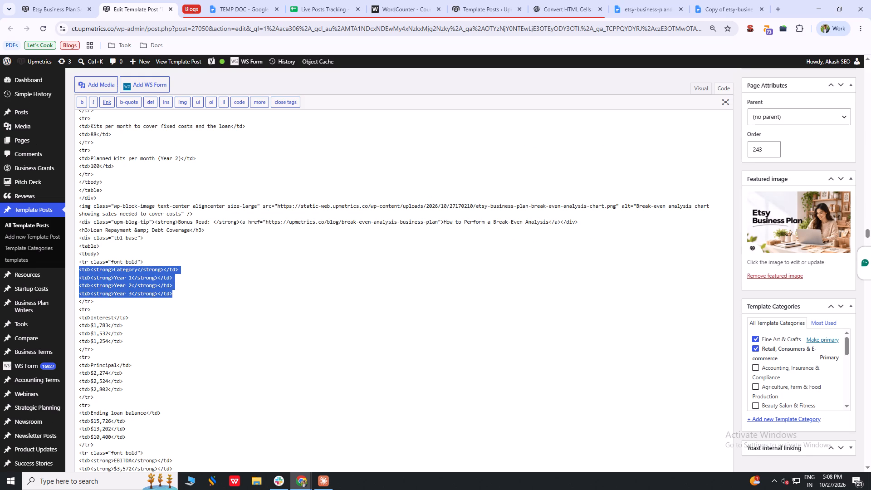
key("ctrl+c")
key("ctrl+c")
left_click(551, 0)
left_click(433, 295)
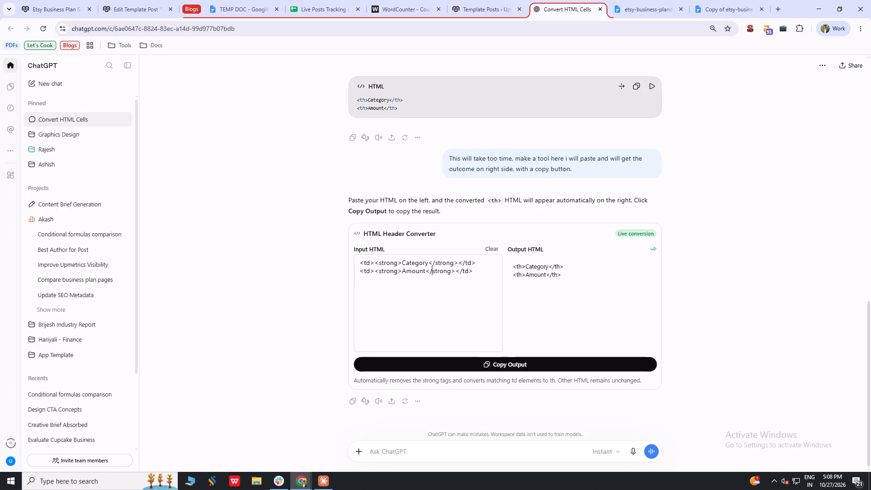
key("ctrl+a")
key("ctrl+v")
left_click(460, 361)
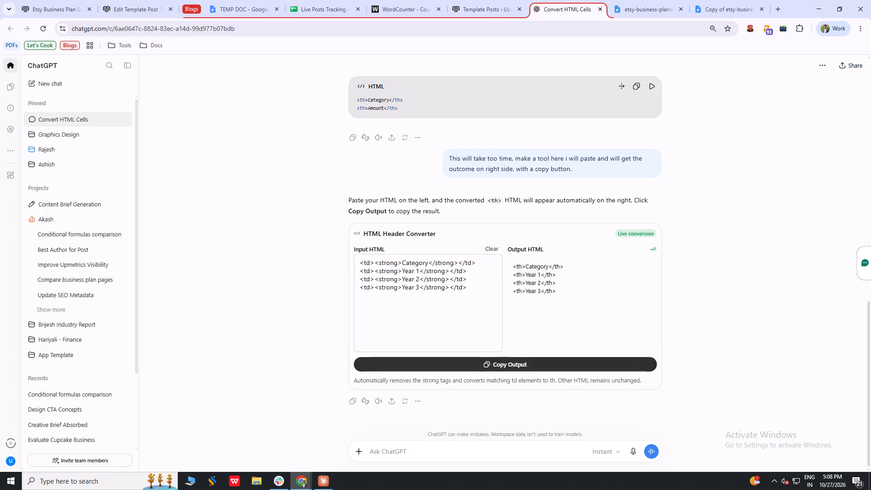
left_click(119, 0)
key("ctrl+v")
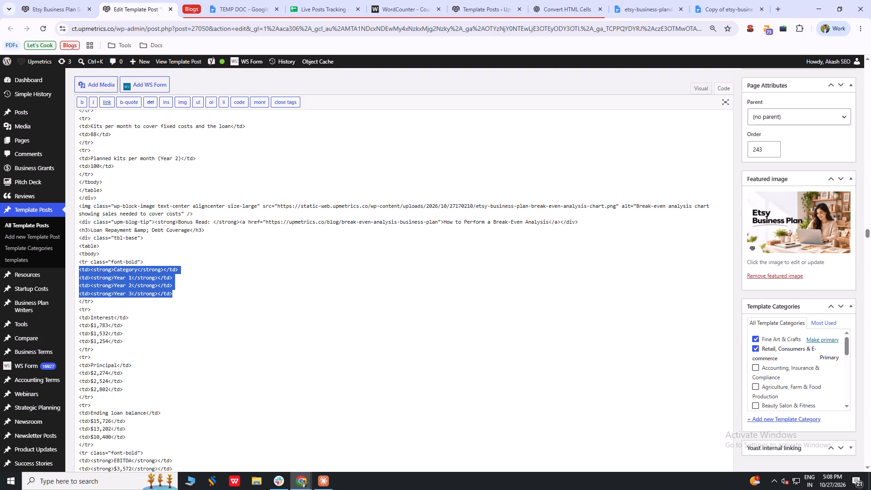
Convert the Break-Even Analysis table's Metric and Value header cells to th tags using ChatGPT's HTML Header Converter.
left_click(68, 0)
scroll(204, 229, "up", 4)
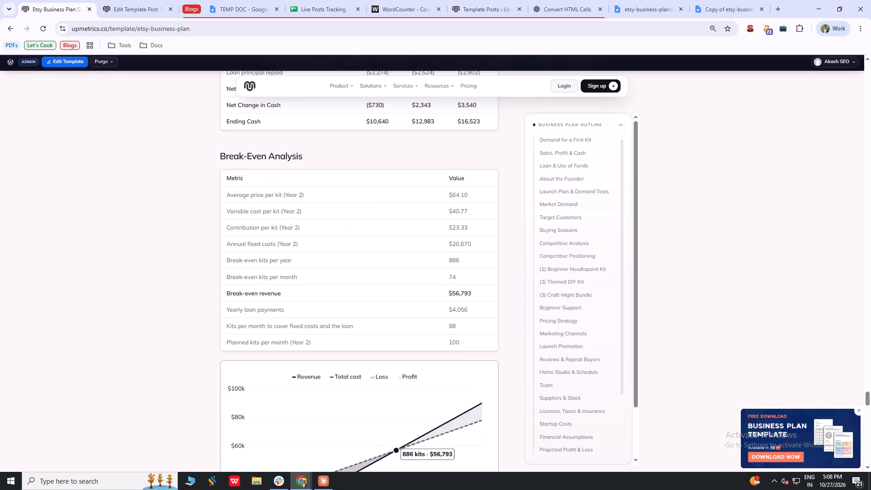
scroll(205, 230, "up", 1)
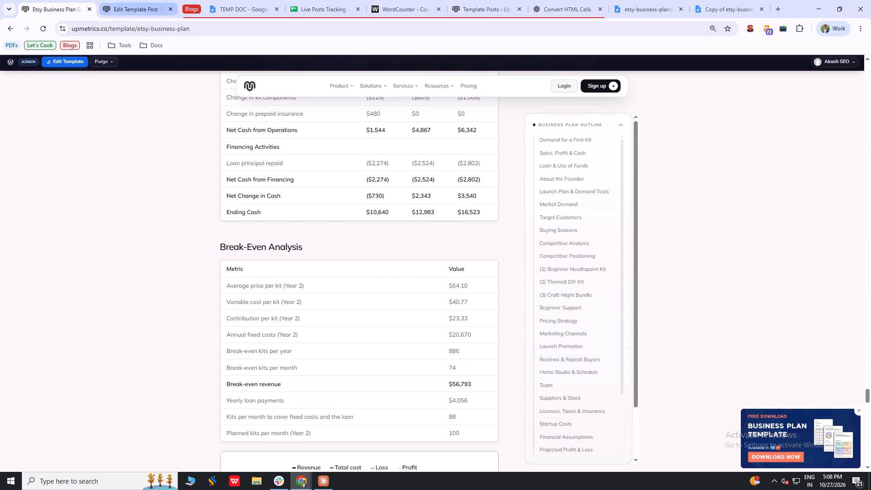
left_click(127, 0)
scroll(143, 292, "up", 2)
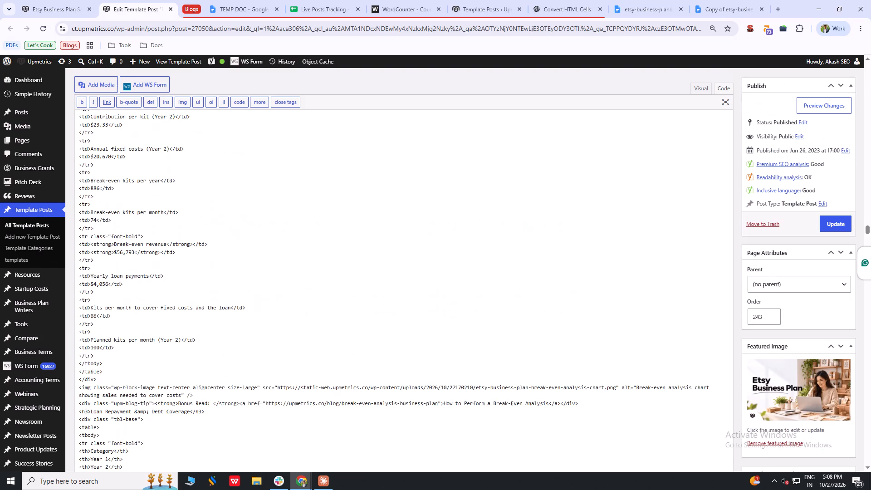
scroll(121, 290, "up", 3)
left_click_drag(175, 300, 105, 291)
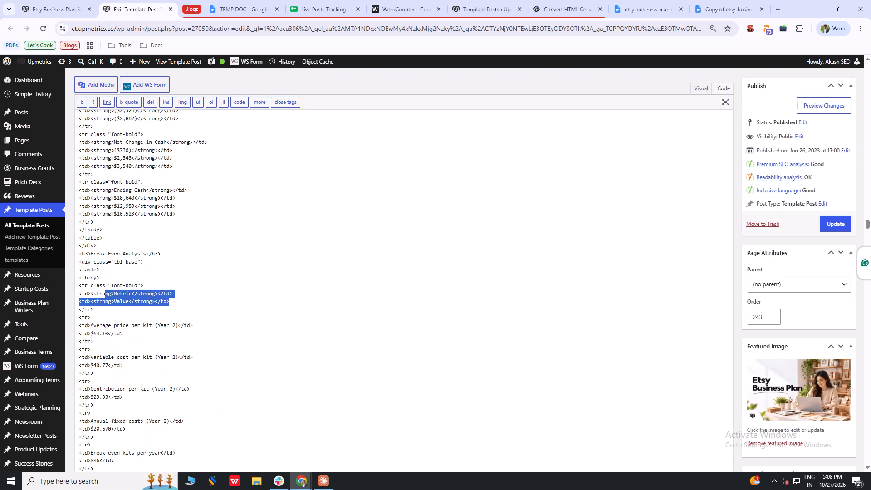
left_click_drag(105, 291, 81, 294)
left_click(181, 294)
left_click_drag(178, 305, 94, 292)
left_click_drag(94, 292, 74, 294)
key("ctrl+c")
key("ctrl+c")
key("ctrl+c")
left_click(563, 0)
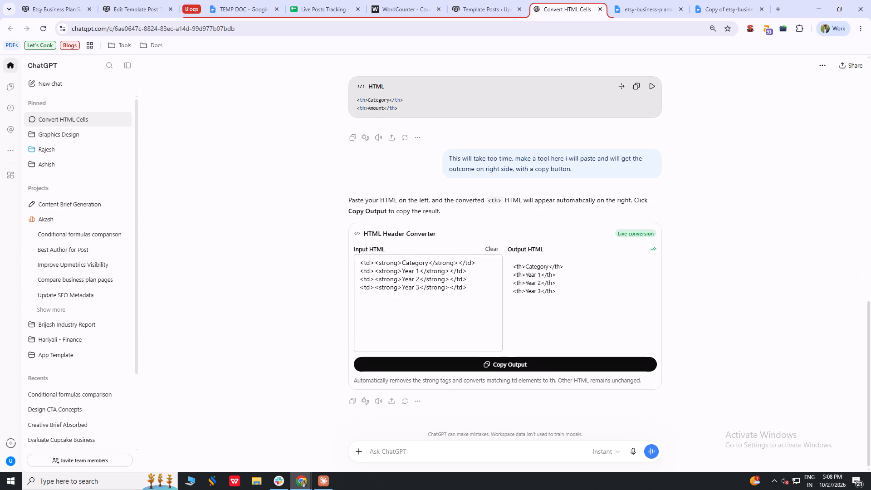
left_click(432, 310)
key("ctrl+a")
key("ctrl+v")
left_click(457, 365)
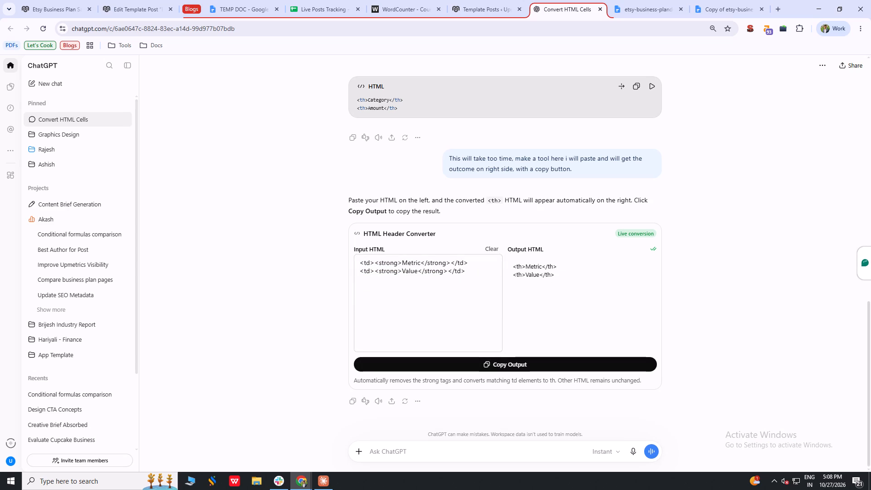
left_click(146, 0)
key("ctrl+v")
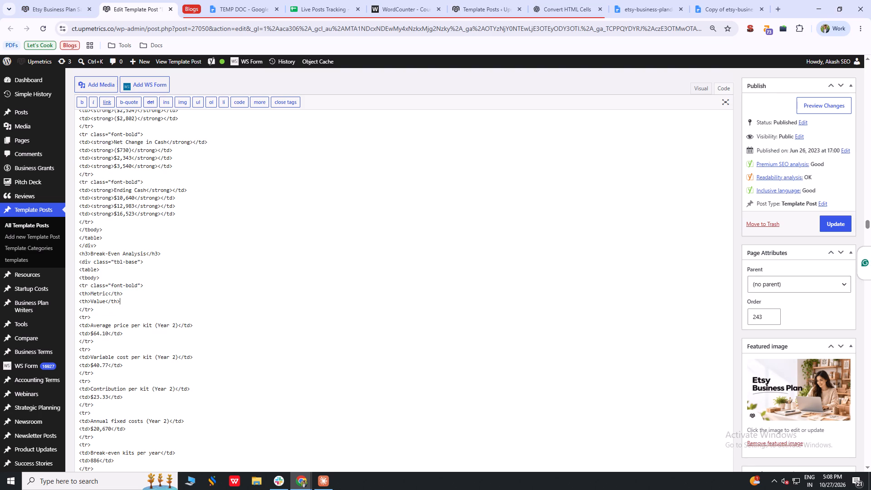
Replace the Projected Cash Flow table's Category, Year 1, Year 2 and Year 3 header cells with the previously converted th markup from clipboard history.
left_click(51, 0)
scroll(251, 306, "up", 3)
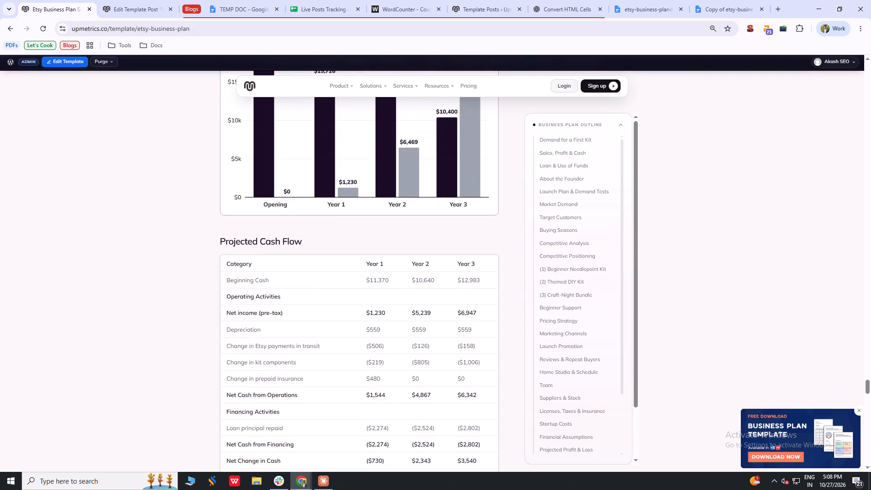
left_click(142, 0)
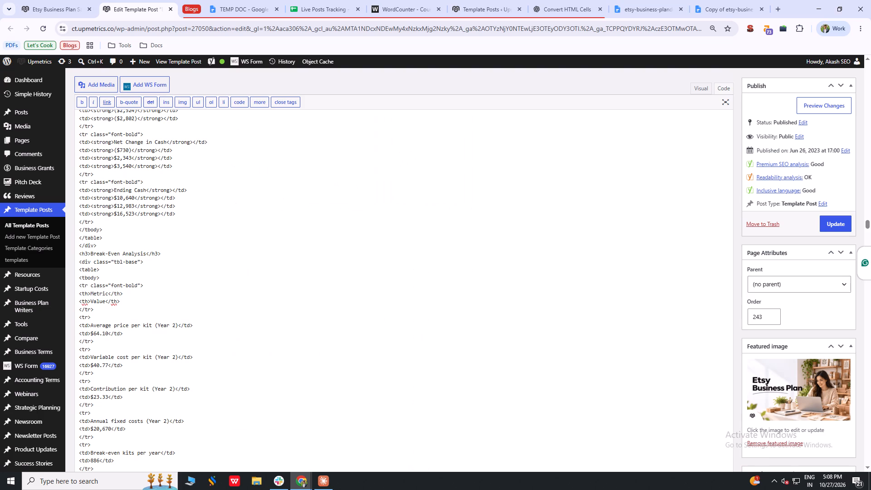
scroll(171, 328, "up", 5)
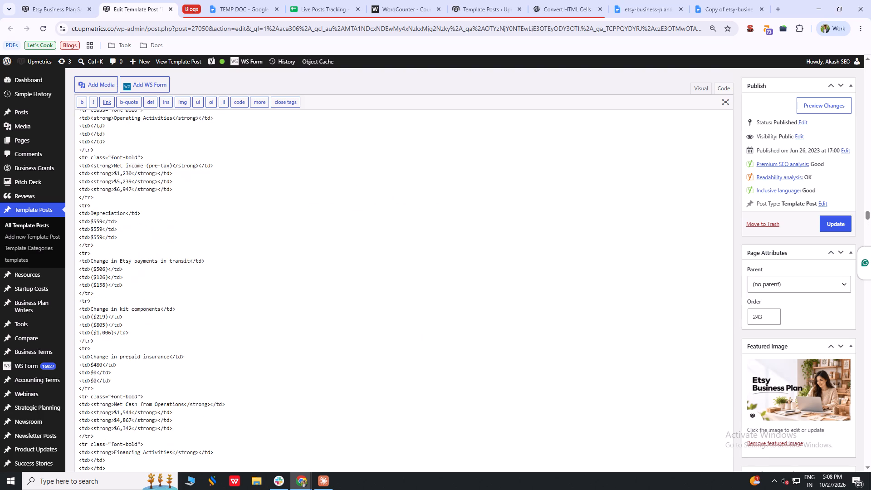
scroll(167, 322, "up", 3)
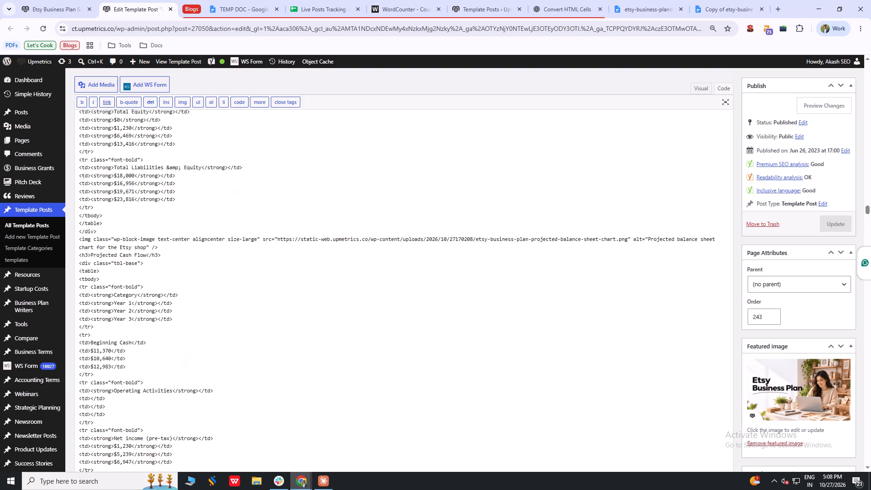
left_click_drag(178, 318, 73, 297)
key("super+v")
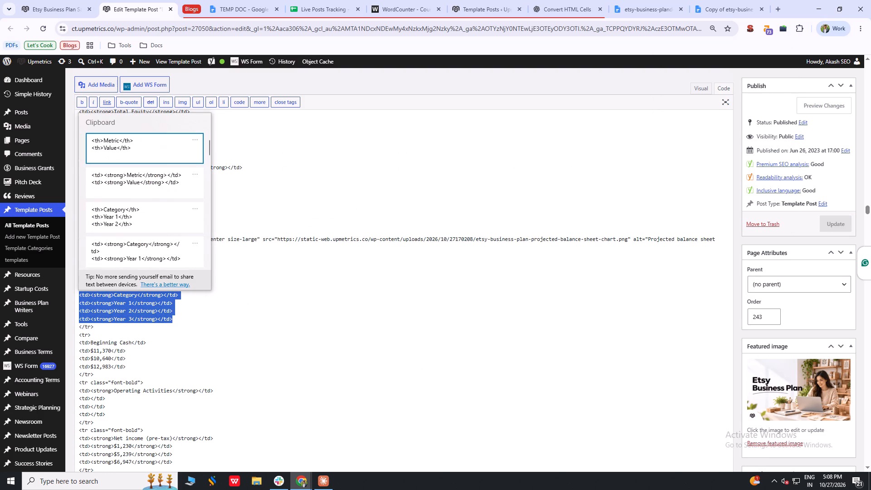
left_click(140, 216)
key("ctrl+v")
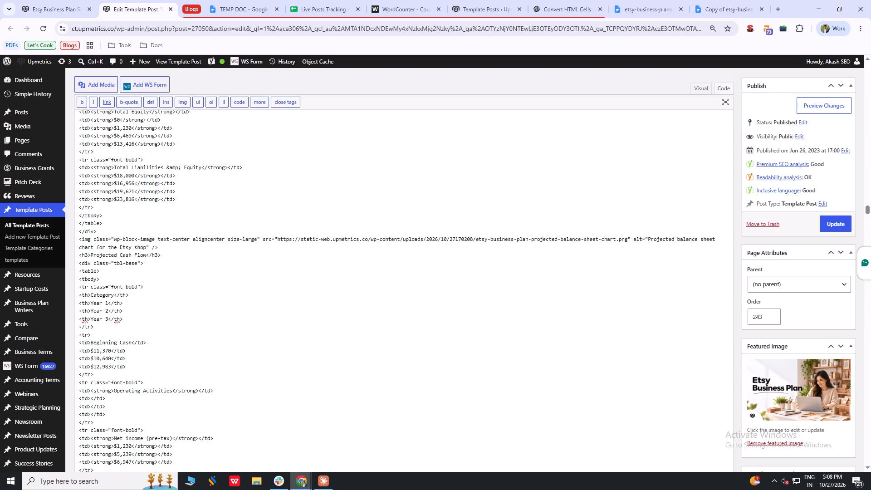
Convert the Projected Balance Sheet table's Category, Opening, Year 1, Year 2 and Year 3 header cells to th tags using the HTML Header Converter.
left_click(52, 0)
scroll(237, 240, "up", 4)
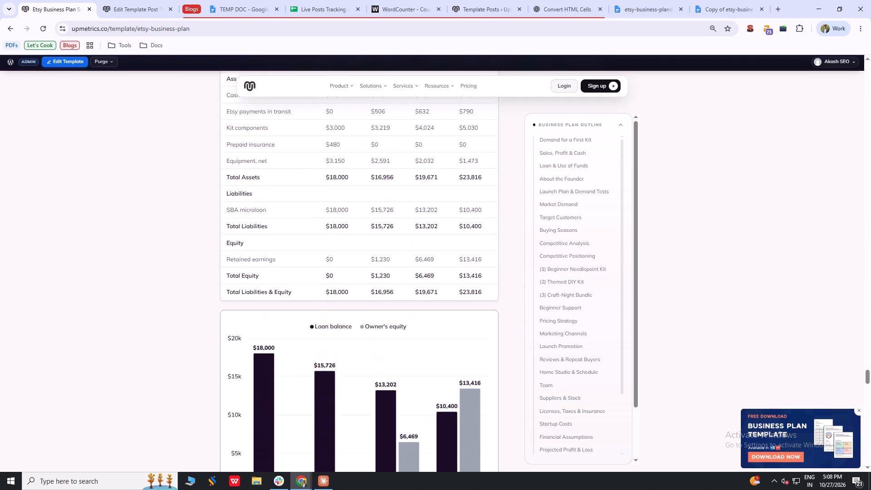
scroll(241, 240, "up", 1)
left_click(129, 0)
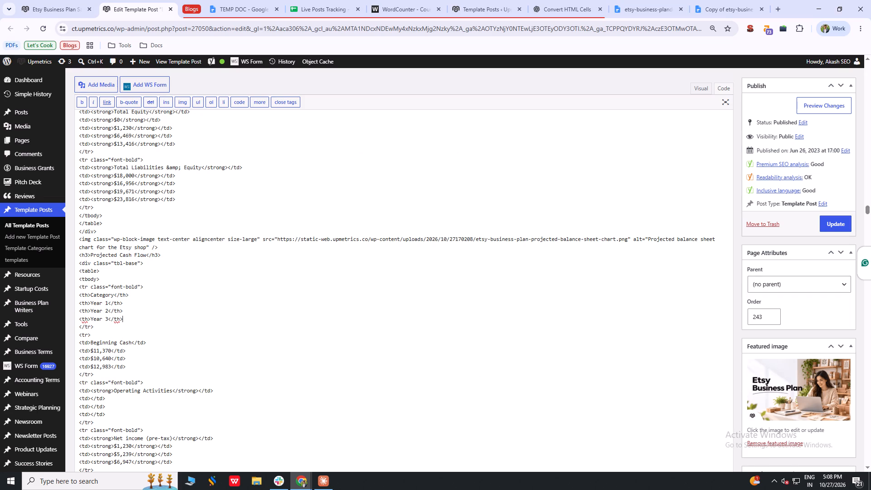
scroll(163, 294, "up", 6)
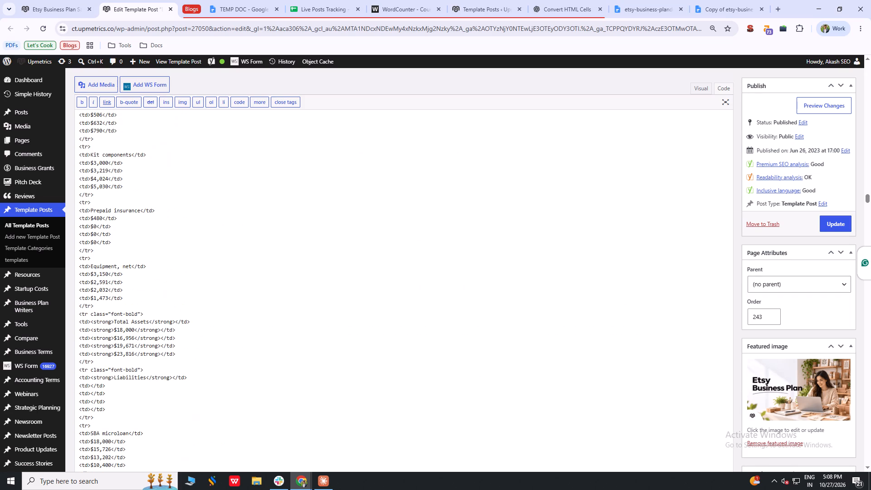
scroll(180, 315, "up", 4)
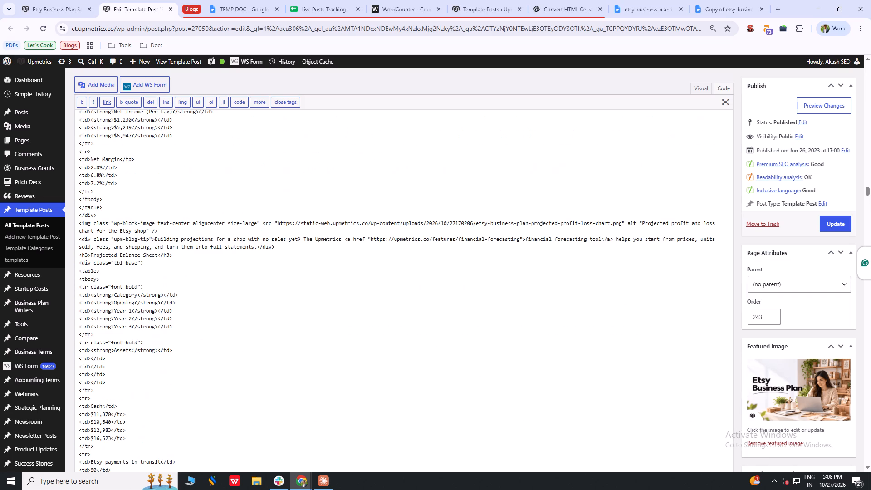
left_click_drag(178, 324, 74, 297)
key("ctrl+c")
key("ctrl+c")
key("ctrl+c")
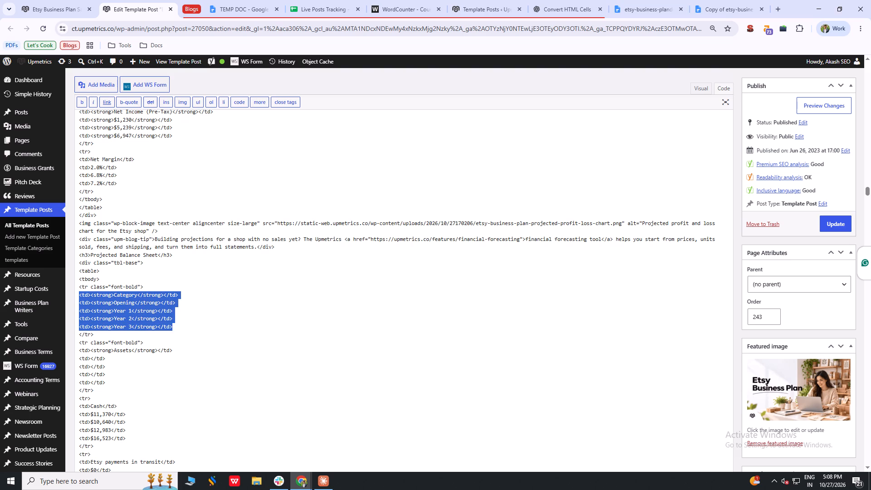
key("ctrl+c")
key("ctrl+c")
left_click(539, 0)
left_click(437, 268)
key("ctrl+a")
key("ctrl+v")
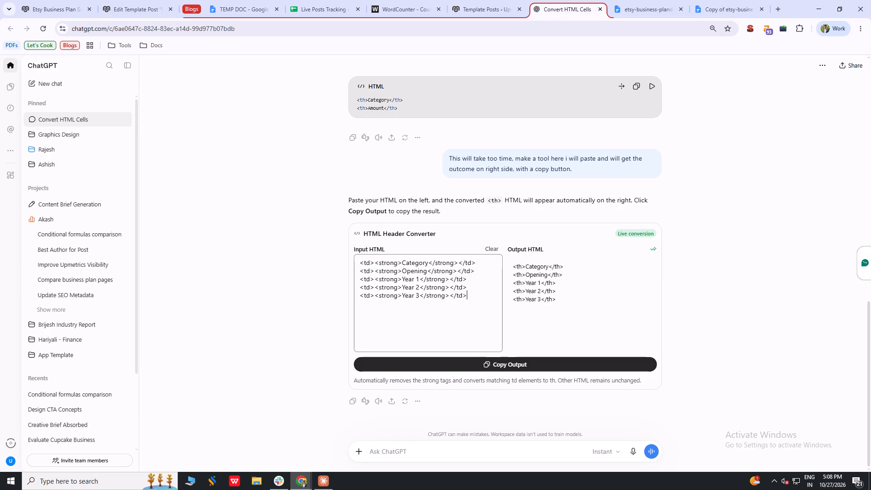
left_click(455, 362)
left_click(137, 0)
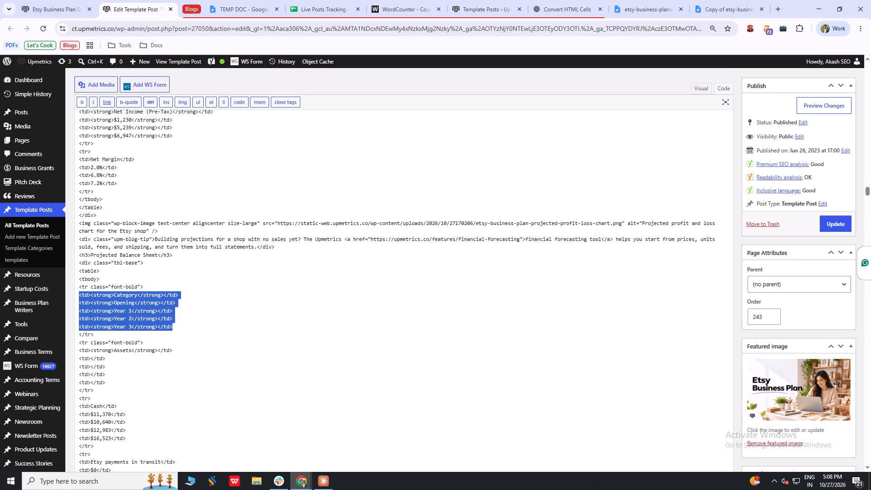
key("ctrl+v")
left_click(54, 0)
scroll(368, 348, "up", 2)
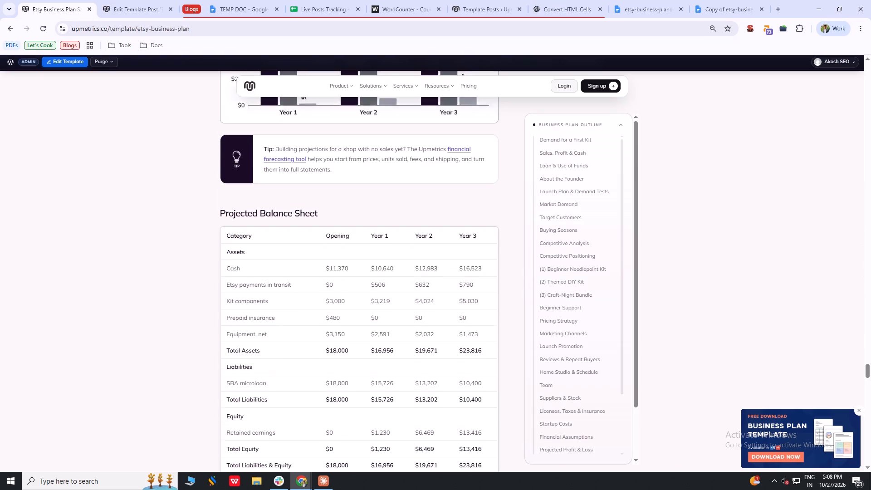
scroll(356, 338, "up", 9)
scroll(356, 338, "down", 6)
scroll(353, 337, "up", 5)
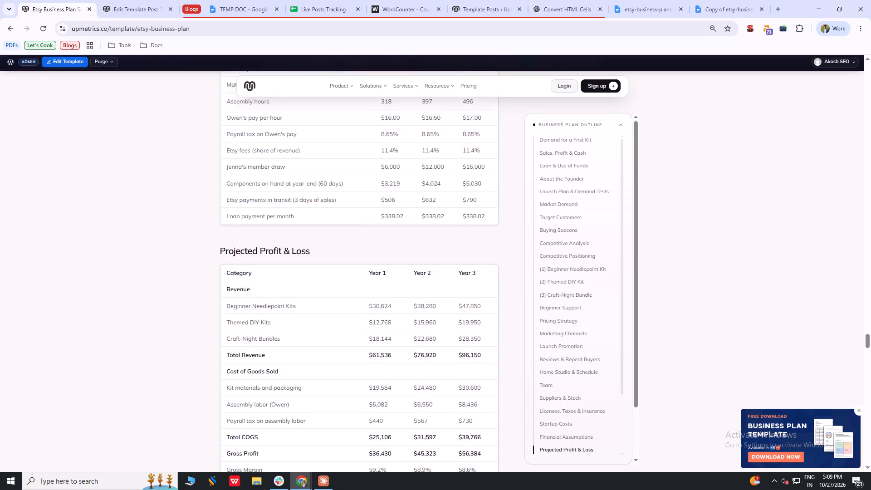
scroll(353, 337, "up", 1)
left_click(131, 0)
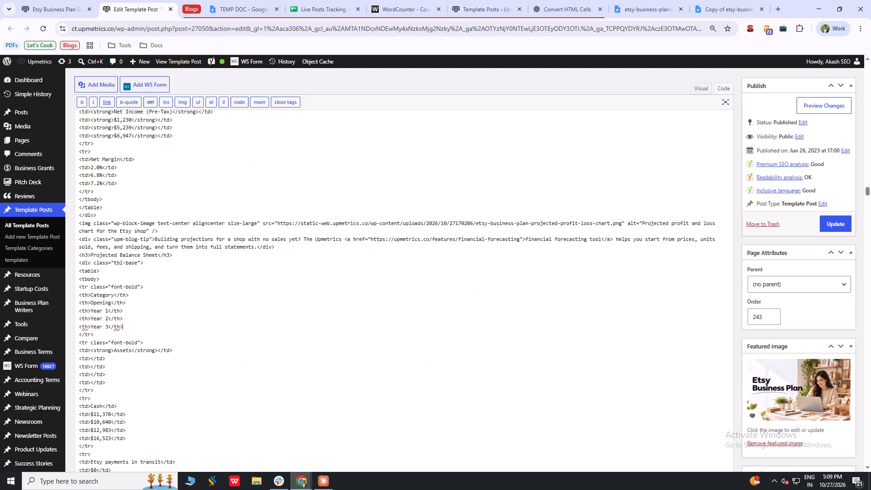
scroll(176, 289, "up", 6)
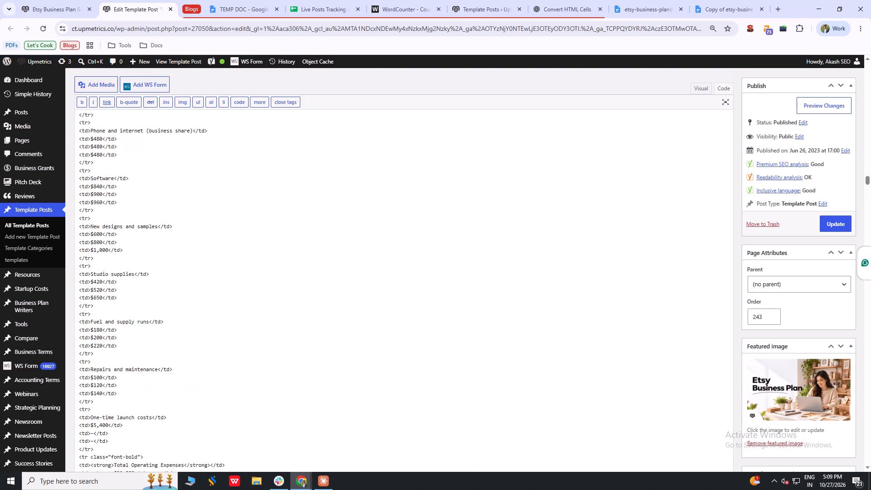
scroll(176, 289, "up", 6)
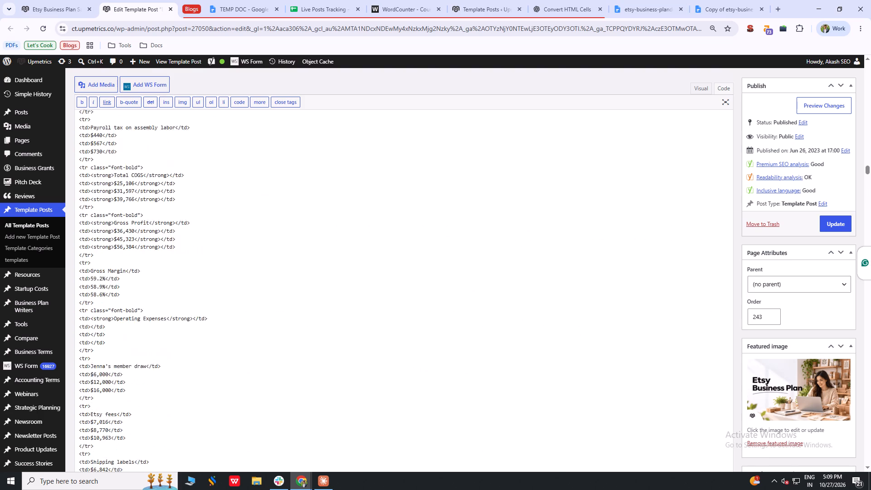
scroll(166, 245, "up", 3)
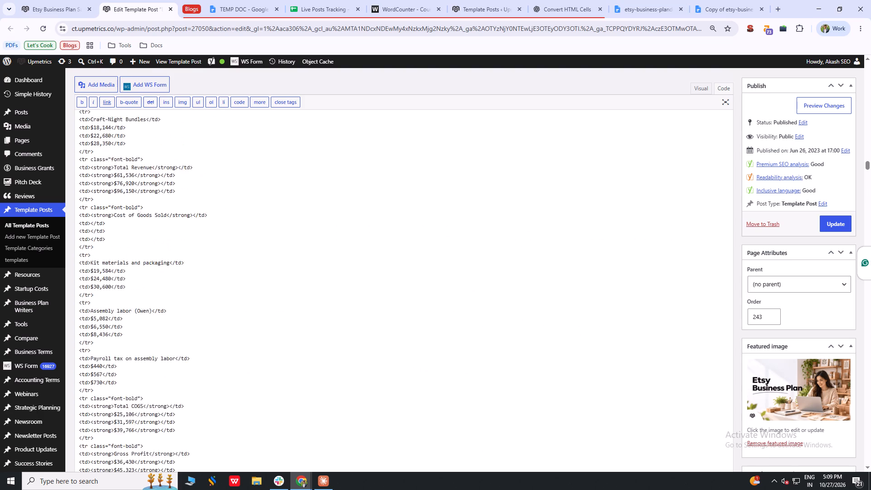
scroll(171, 262, "up", 3)
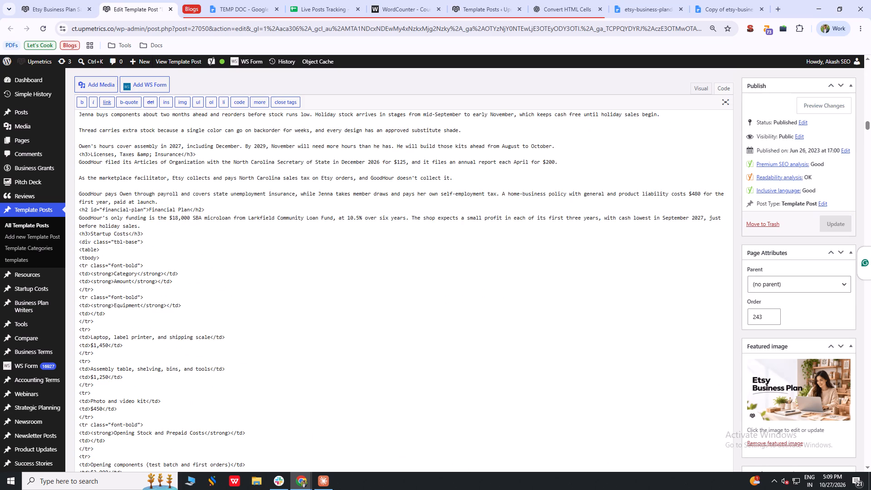
left_click_drag(177, 279, 75, 274)
key("ctrl+c")
key("ctrl+c")
key("ctrl+c")
key("ctrl+c")
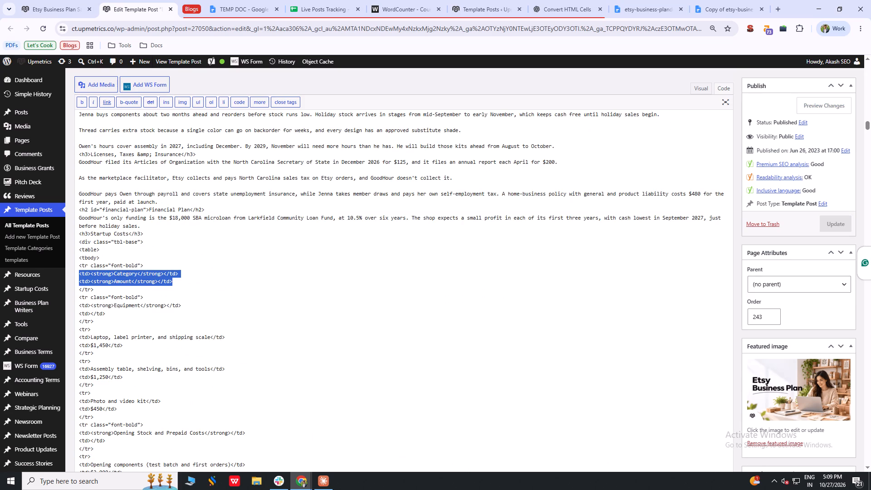
key("ctrl+c")
key("ctrl+c")
left_click(546, 0)
left_click(407, 324)
key("ctrl+a")
key("ctrl+v")
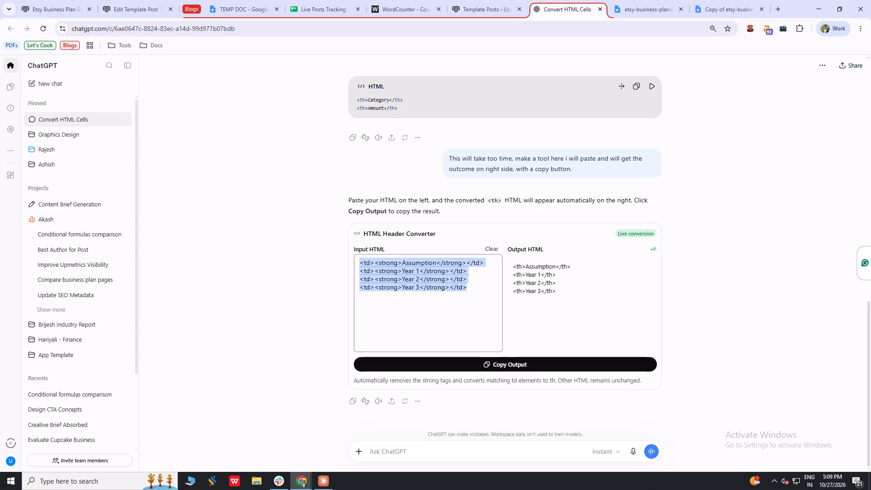
left_click(541, 338)
left_click(519, 362)
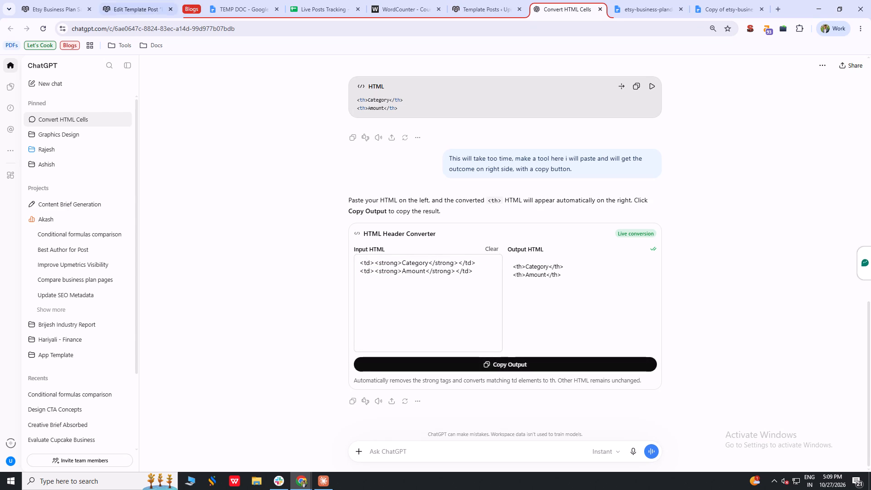
left_click(123, 0)
key("ctrl+v")
Convert the Competitive Analysis table's Competitor, Price Range, Strengths and Weaknesses header cells to th tags using the HTML Header Converter.
left_click(61, 0)
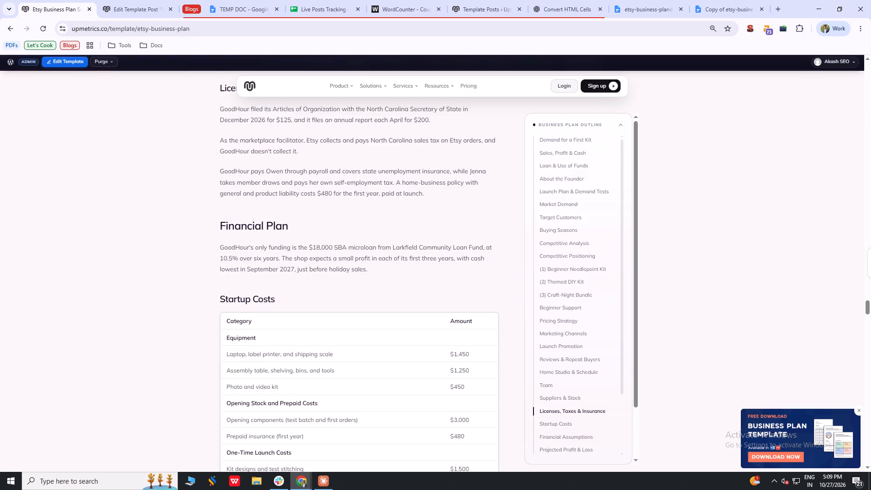
scroll(356, 285, "up", 12)
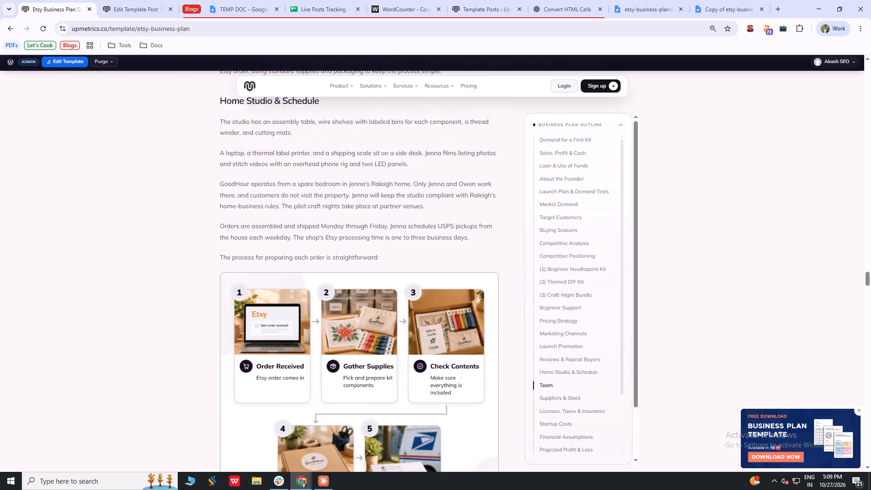
scroll(356, 285, "up", 14)
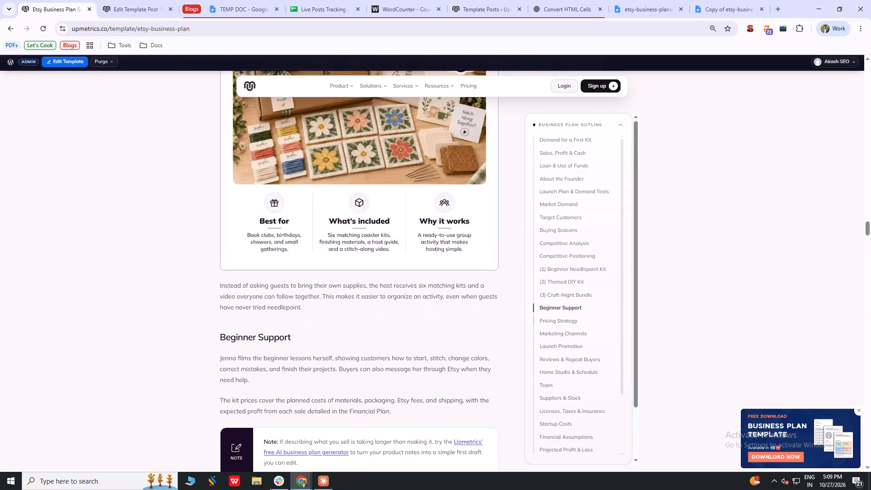
scroll(356, 285, "up", 20)
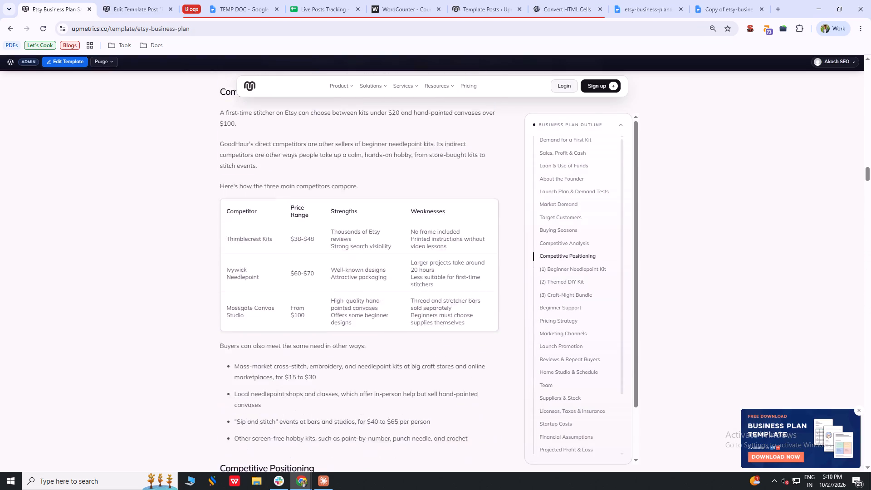
scroll(356, 287, "down", 2)
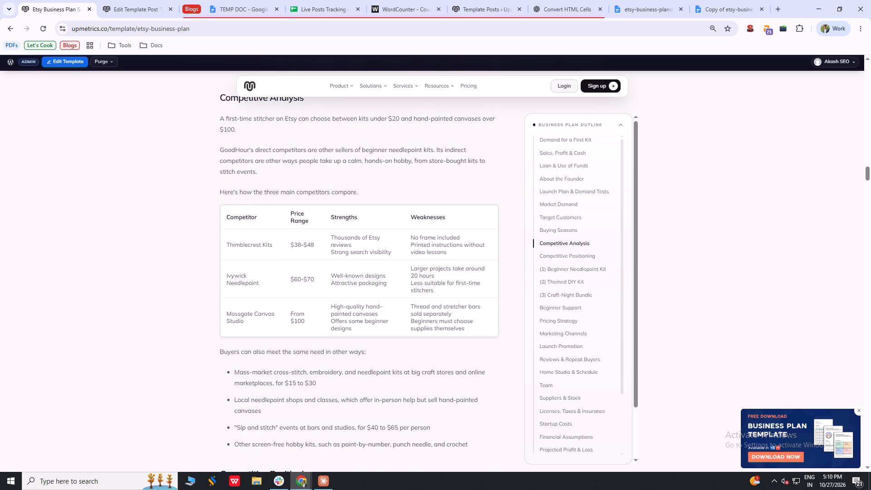
left_click(123, 0)
scroll(217, 265, "up", 3)
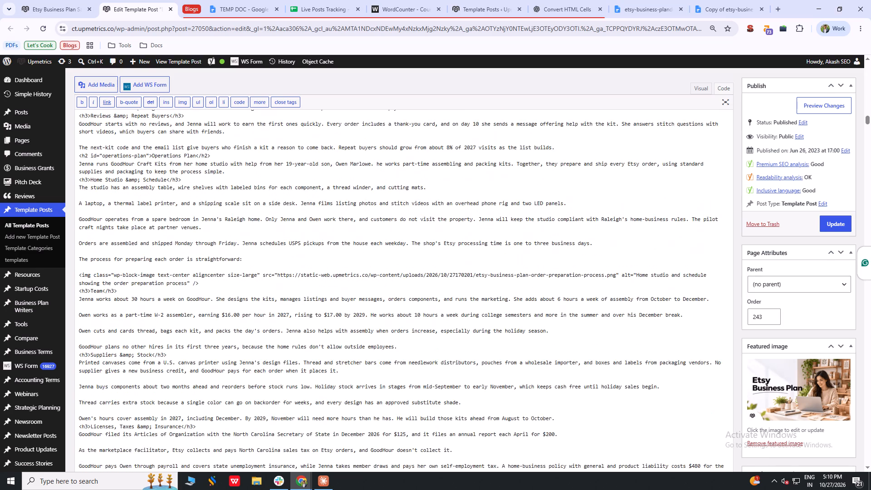
scroll(202, 258, "up", 13)
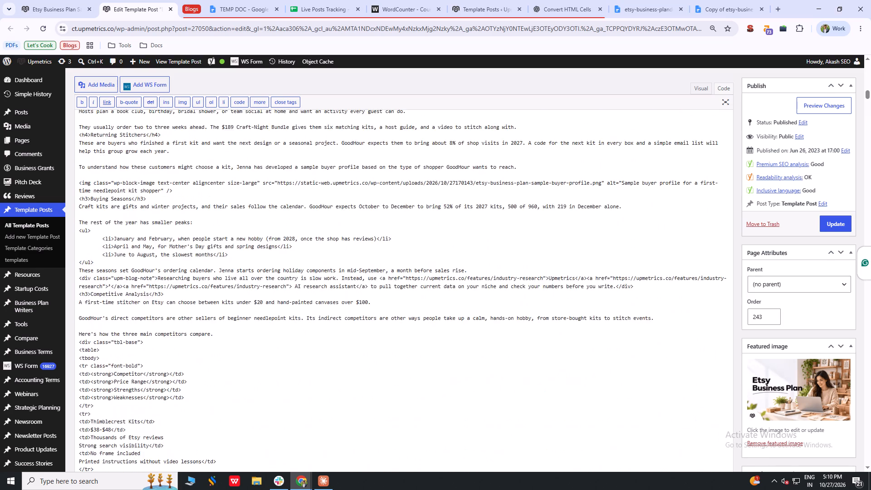
scroll(190, 255, "up", 14)
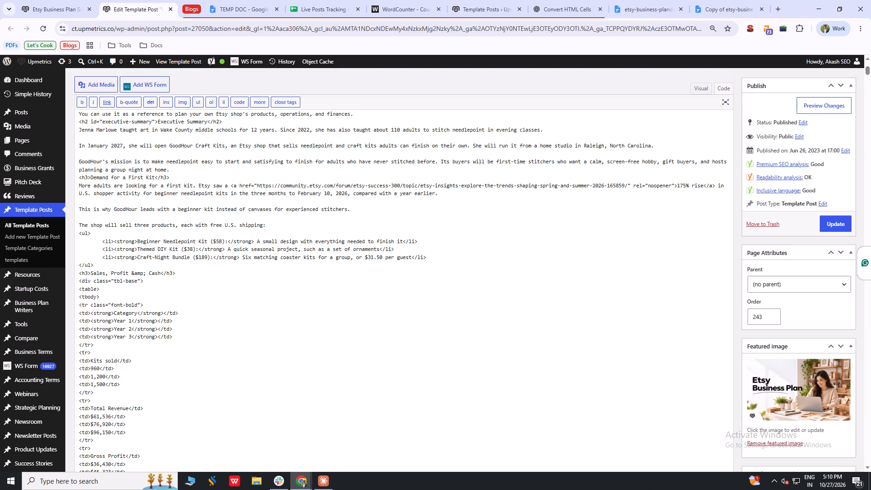
scroll(195, 217, "down", 12)
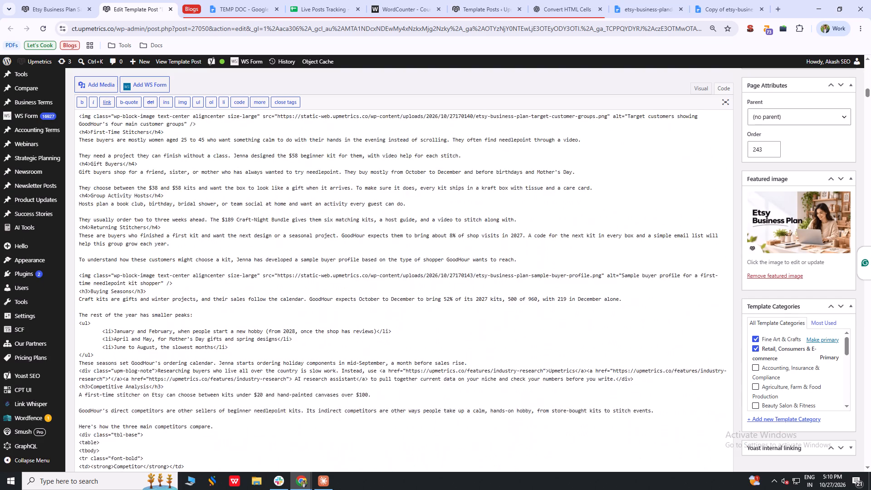
scroll(195, 216, "down", 3)
left_click_drag(191, 219, 191, 219)
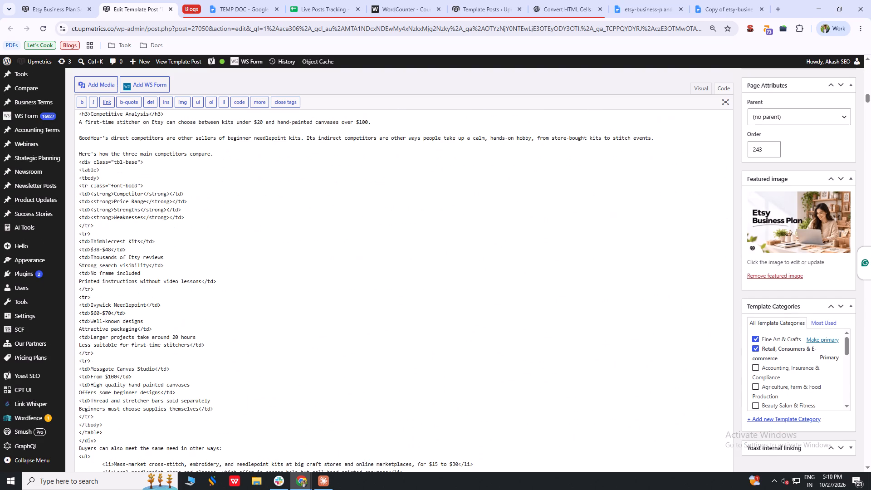
left_click_drag(191, 219, 66, 197)
key("ctrl+c")
key("ctrl+c")
key("ctrl+c")
key("ctrl+c")
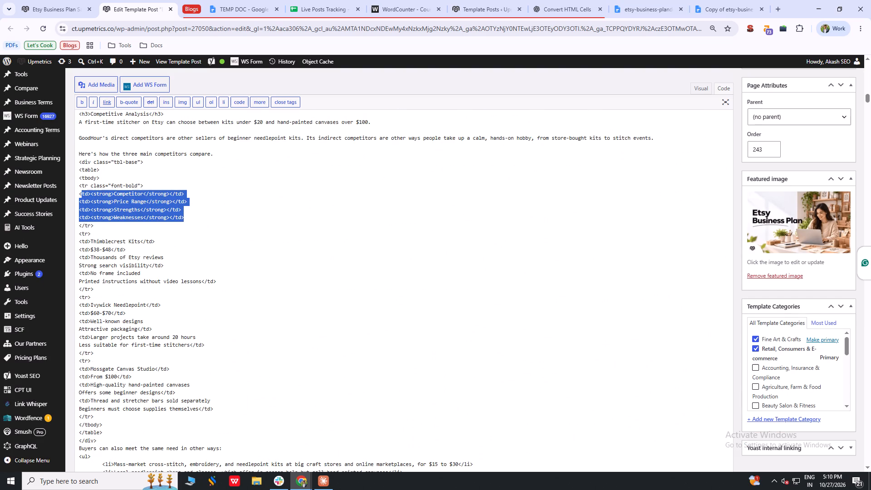
key("ctrl+c")
key("ctrl+c")
key("ctrl+c")
key("ctrl+c")
key("ctrl+c")
key("ctrl+c")
key("ctrl+c")
key("ctrl+c")
key("ctrl+c")
key("ctrl+c")
left_click(548, 0)
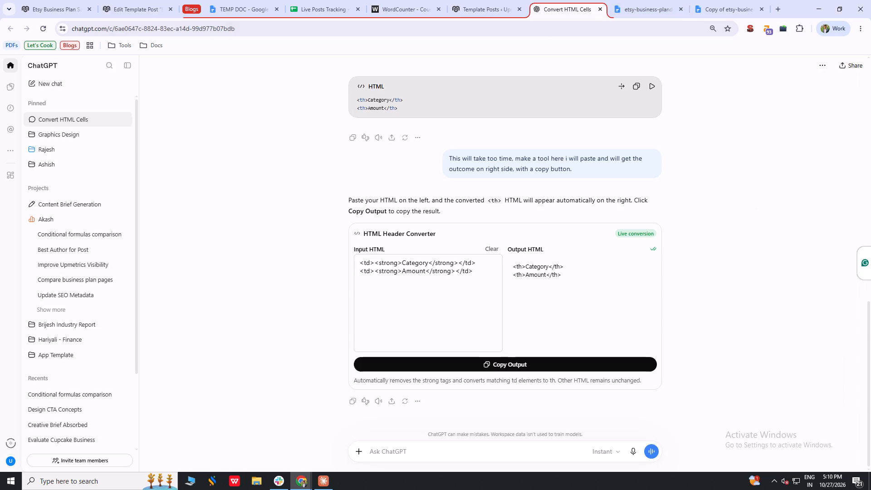
left_click(453, 278)
key("ctrl+a")
key("ctrl+v")
left_click(529, 358)
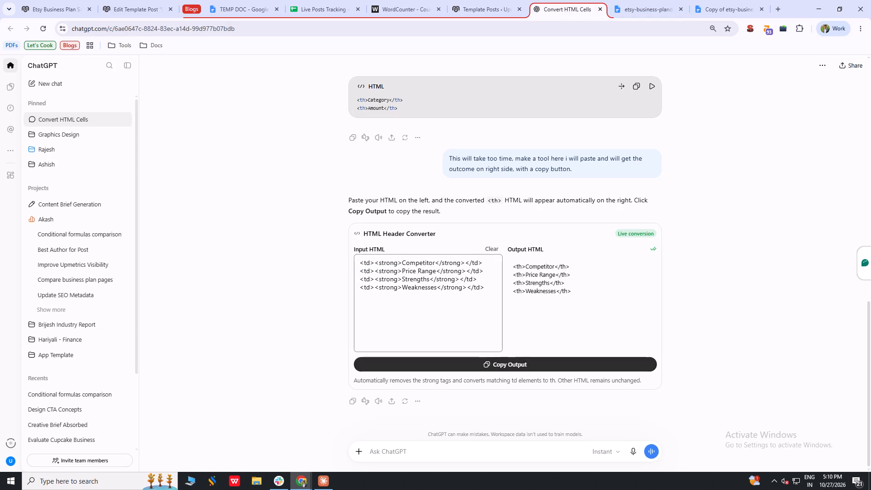
left_click(144, 0)
key("ctrl+v")
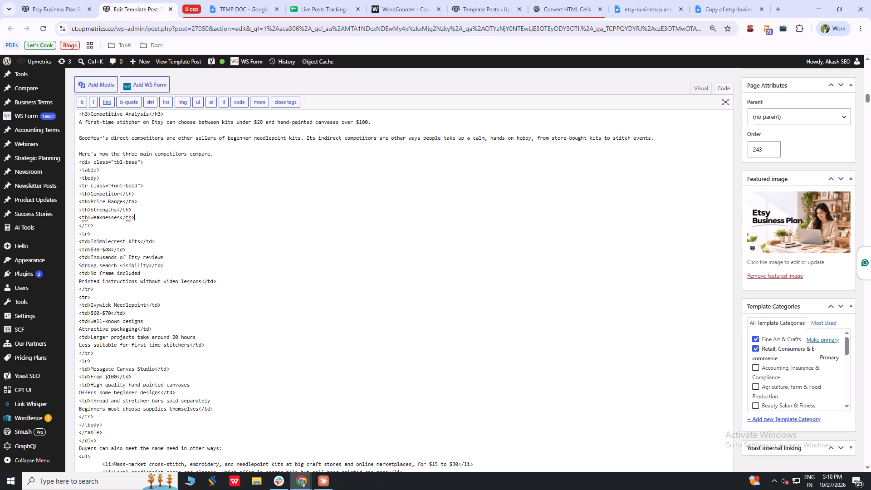
Look over the live Etsy business plan page from Buying Seasons up to the title to check its remaining table headers.
left_click(74, 0)
scroll(347, 341, "up", 6)
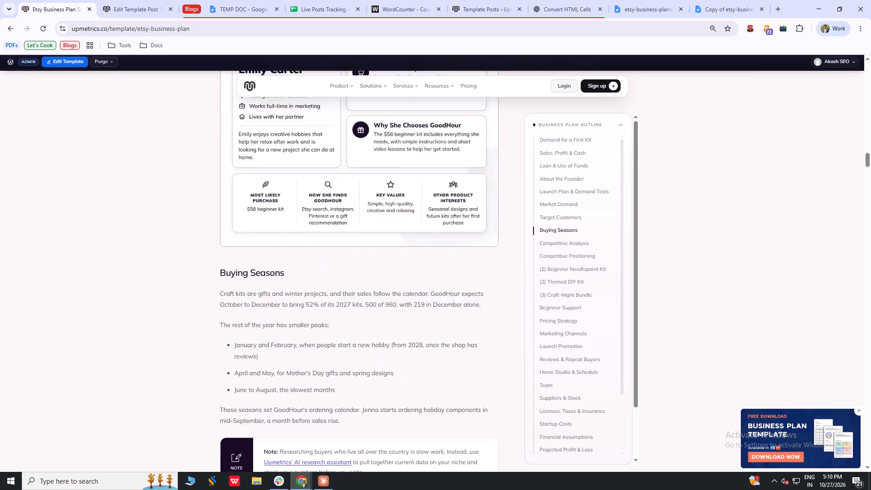
scroll(347, 341, "up", 14)
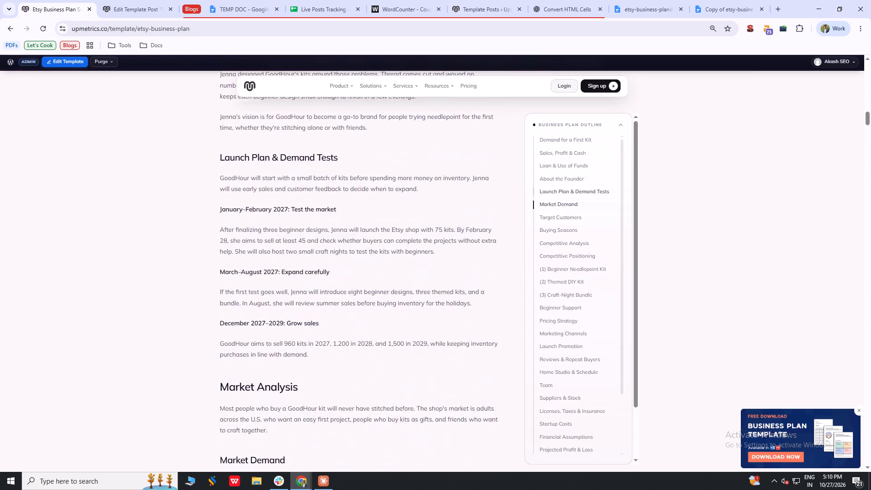
scroll(348, 341, "up", 12)
scroll(349, 341, "down", 1)
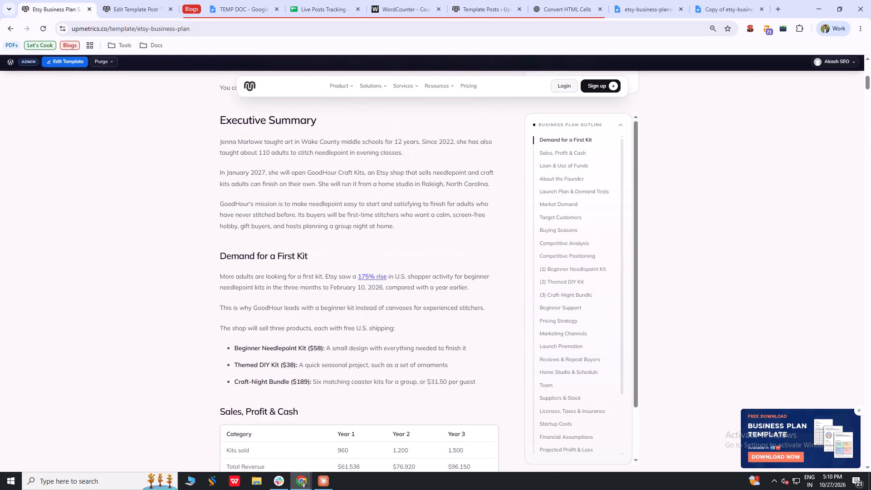
scroll(349, 341, "down", 1)
scroll(345, 362, "up", 9)
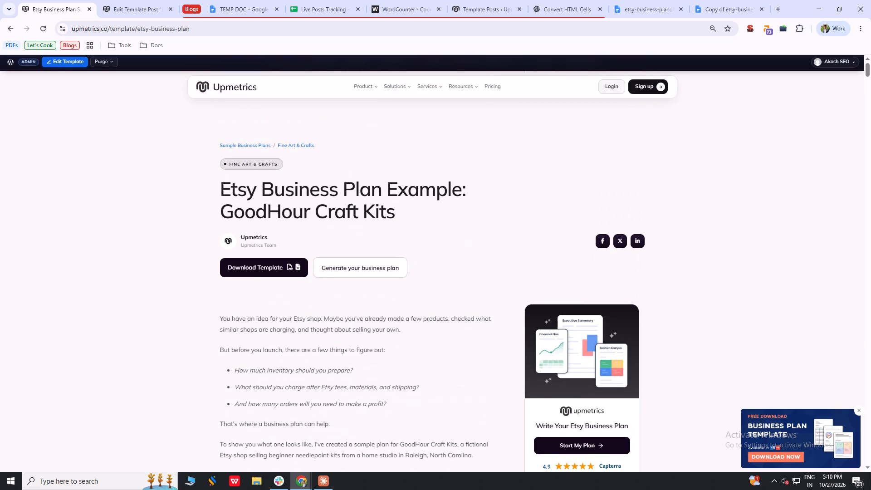
Convert the Sales, Profit & Cash table's Category, Year 1, Year 2 and Year 3 header cells to th tags using the HTML Header Converter.
left_click(118, 0)
scroll(245, 305, "up", 2)
scroll(181, 303, "up", 3)
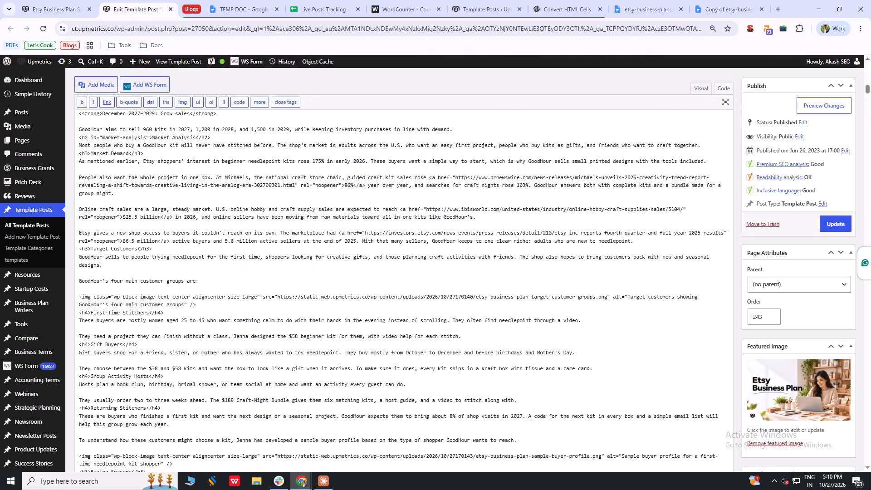
scroll(181, 303, "up", 6)
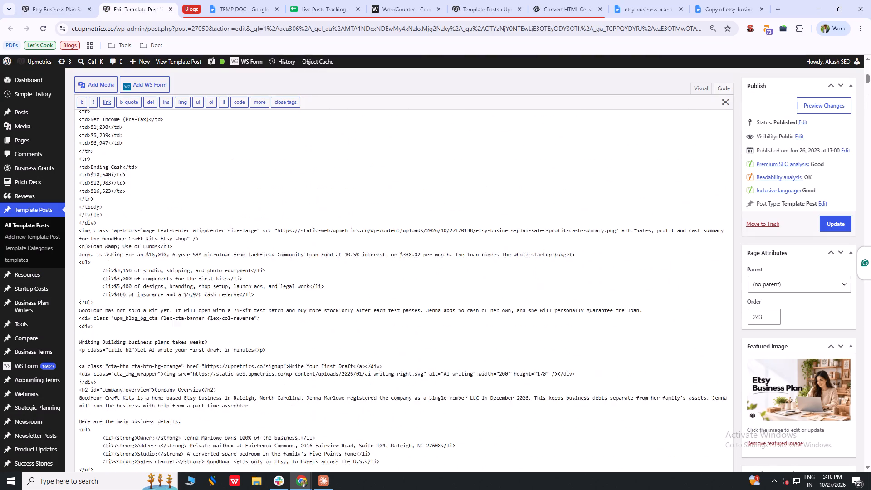
scroll(155, 307, "up", 3)
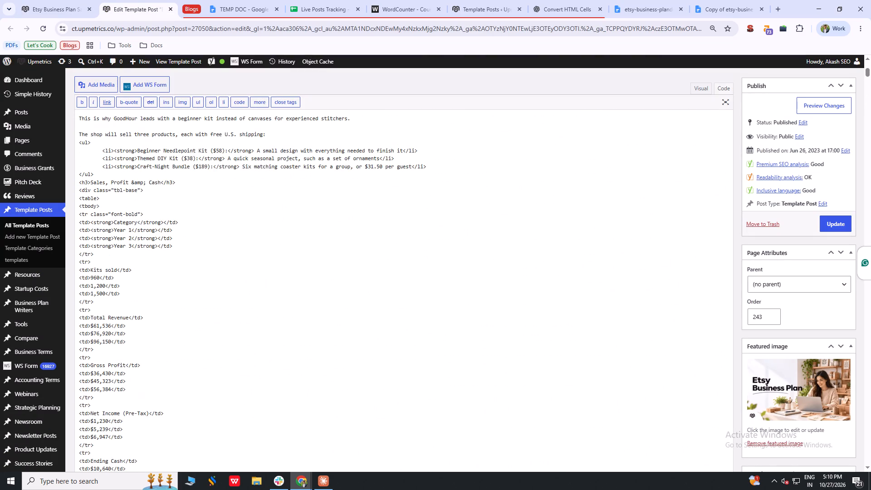
left_click_drag(178, 246, 80, 223)
key("ctrl+c")
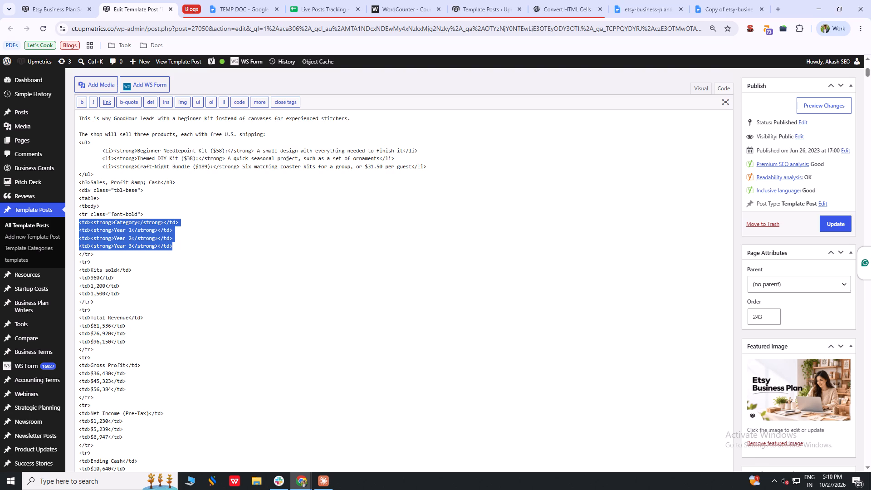
key("ctrl+c")
key("ctrl+c")
key("ctrl+c")
key("ctrl+c")
key("ctrl+c")
left_click(550, 0)
left_click(422, 300)
key("ctrl+a")
key("ctrl+v")
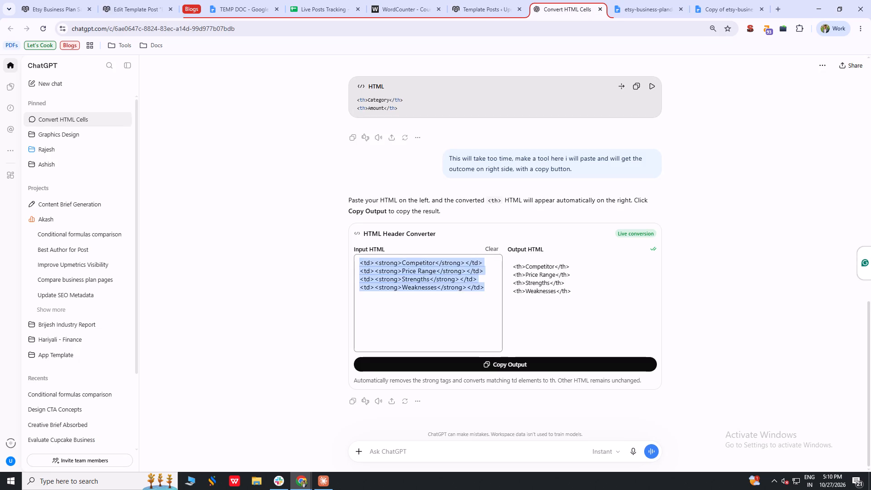
left_click(535, 367)
left_click(112, 0)
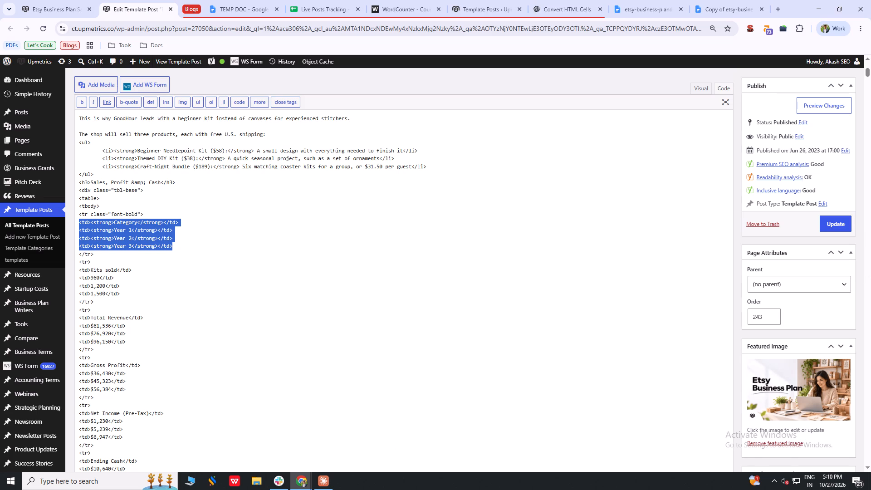
key("ctrl+v")
left_click(165, 267)
Update the published Etsy business plan template post with the edited content.
scroll(177, 255, "up", 7)
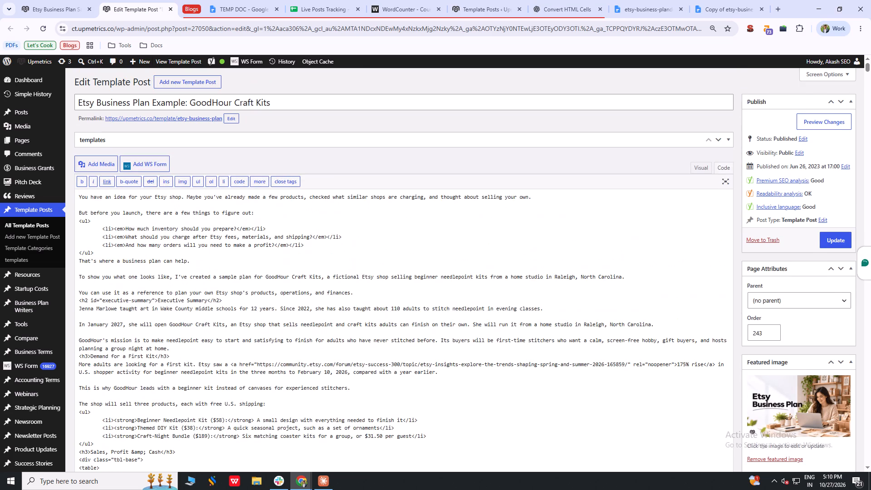
scroll(189, 261, "up", 2)
left_click(447, 257)
left_click(377, 340)
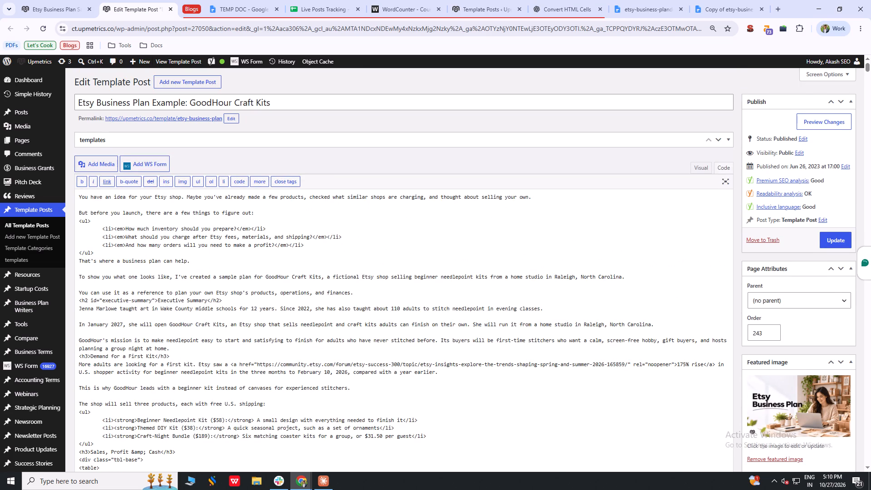
left_click(465, 291)
left_click(846, 240)
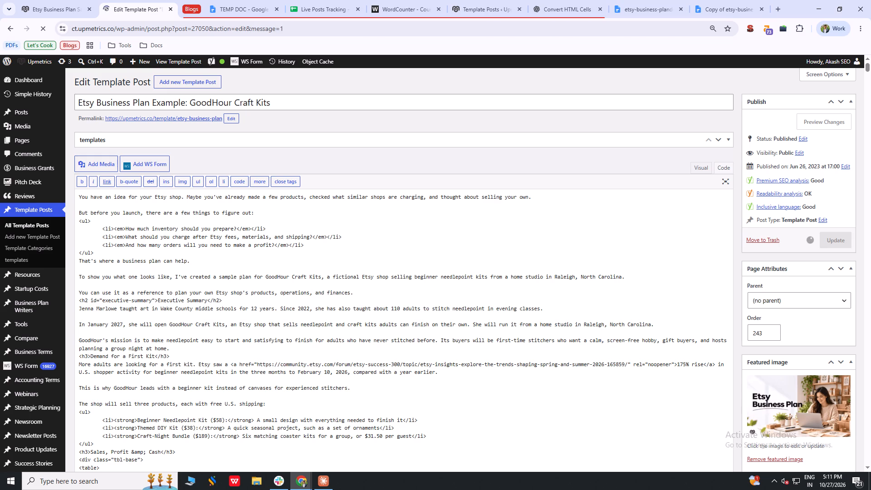
Reload the live page and check it from the Executive Summary to the Competitive Analysis table, including callouts and table headers.
left_click(49, 0)
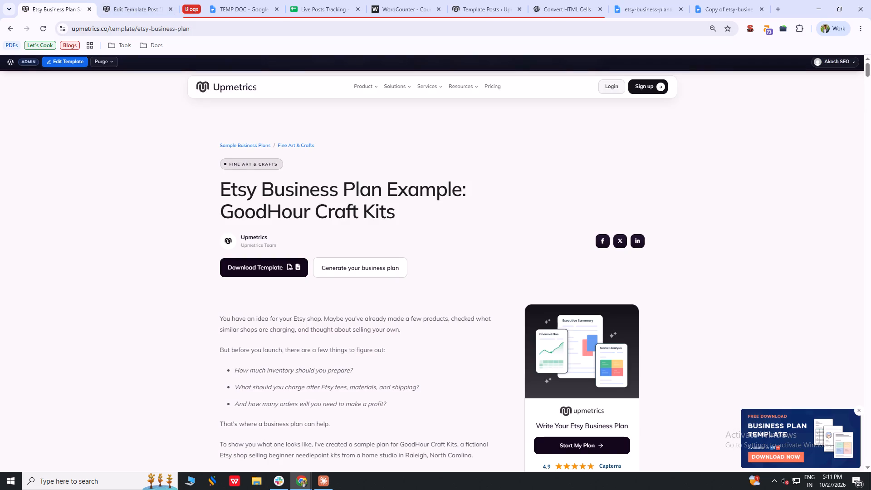
key("F5")
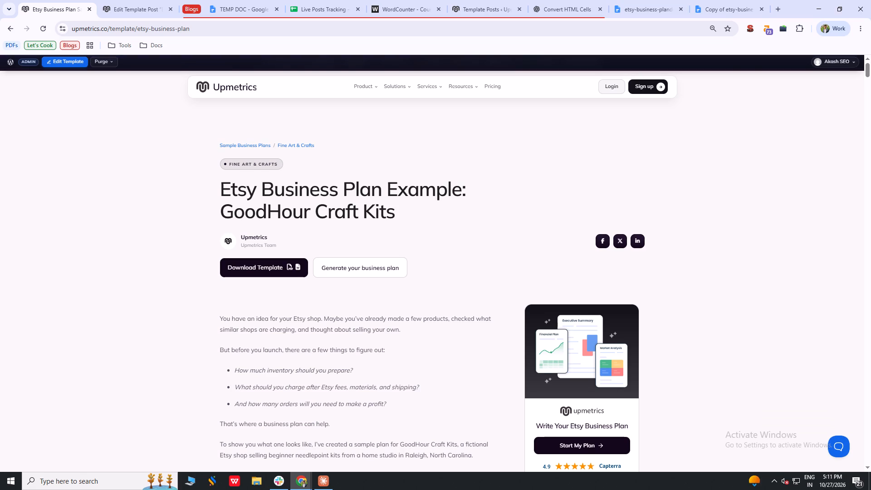
scroll(483, 179, "down", 2)
scroll(425, 236, "down", 2)
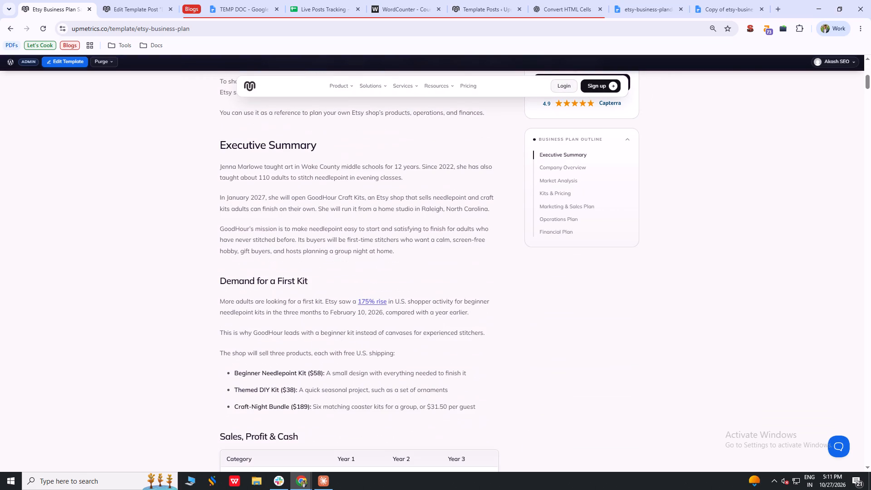
left_click_drag(225, 169, 388, 172)
left_click(391, 172)
scroll(396, 172, "down", 2)
scroll(458, 177, "down", 2)
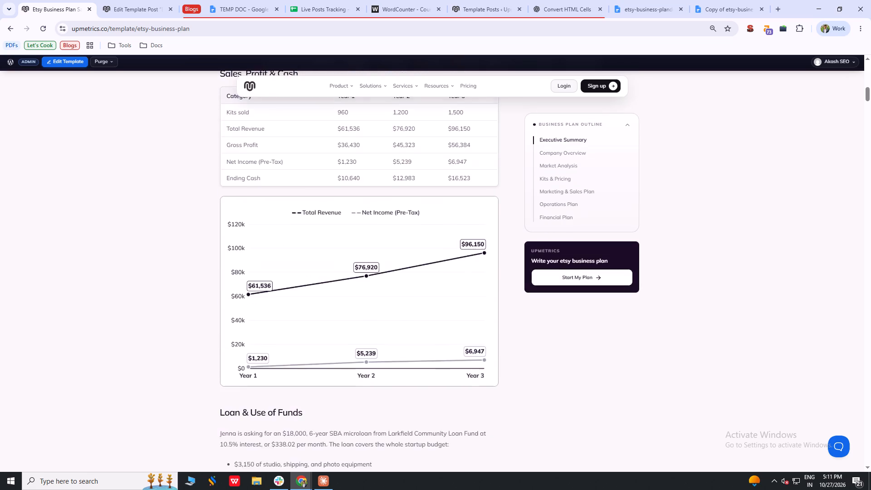
scroll(458, 179, "down", 6)
scroll(458, 181, "up", 8)
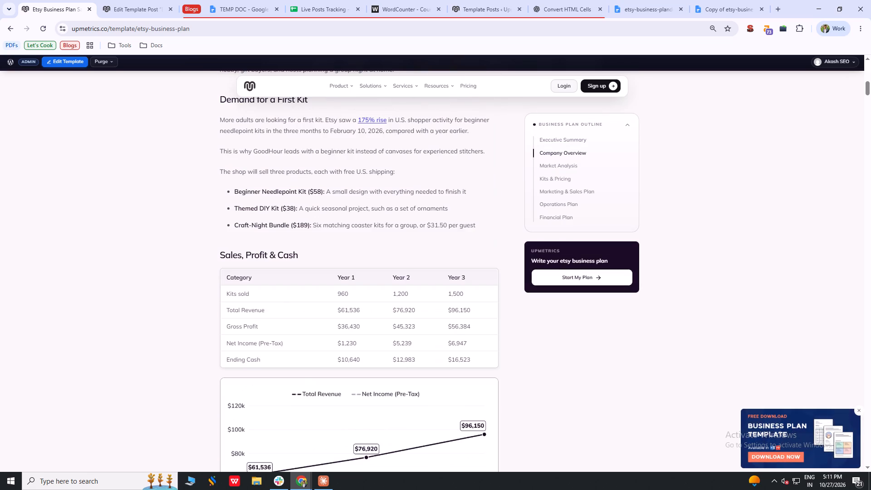
scroll(449, 201, "down", 12)
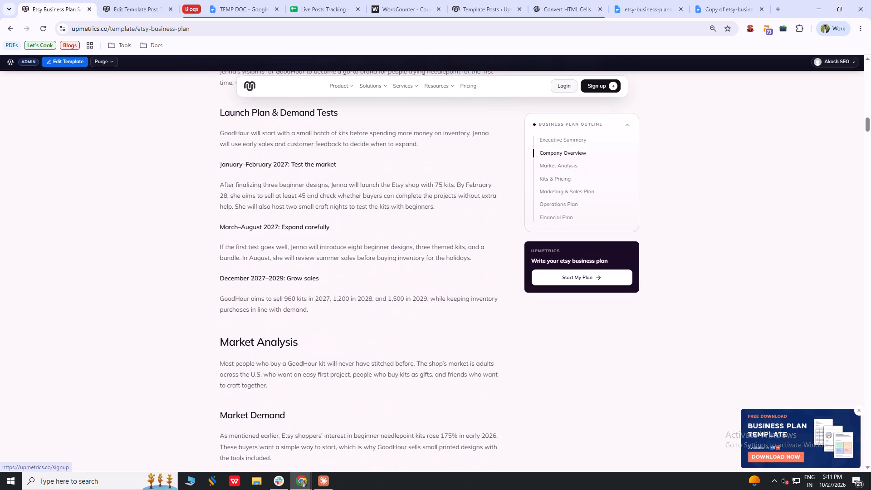
scroll(453, 200, "down", 17)
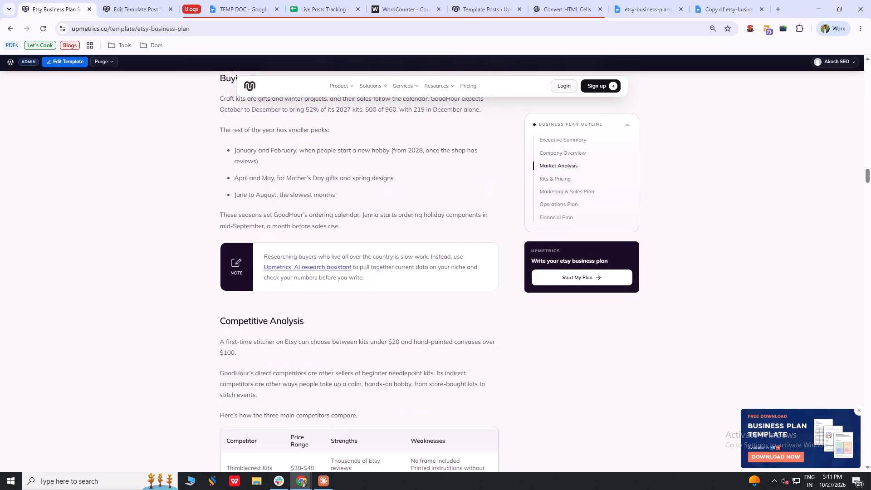
scroll(453, 200, "down", 4)
scroll(453, 200, "up", 1)
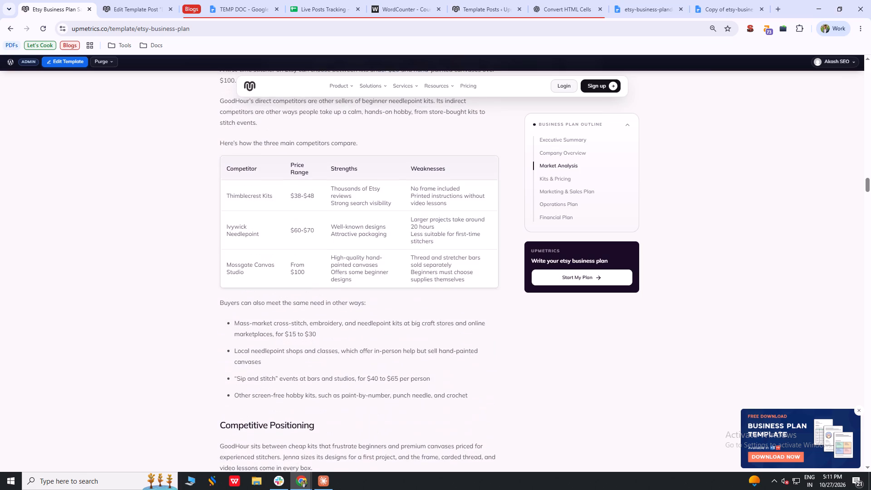
Check the live page's Competitive Positioning, Kits & Pricing, Marketing & Sales Plan and Operations Plan sections, including their callouts and images.
scroll(453, 200, "down", 7)
scroll(453, 203, "up", 3)
scroll(453, 203, "down", 2)
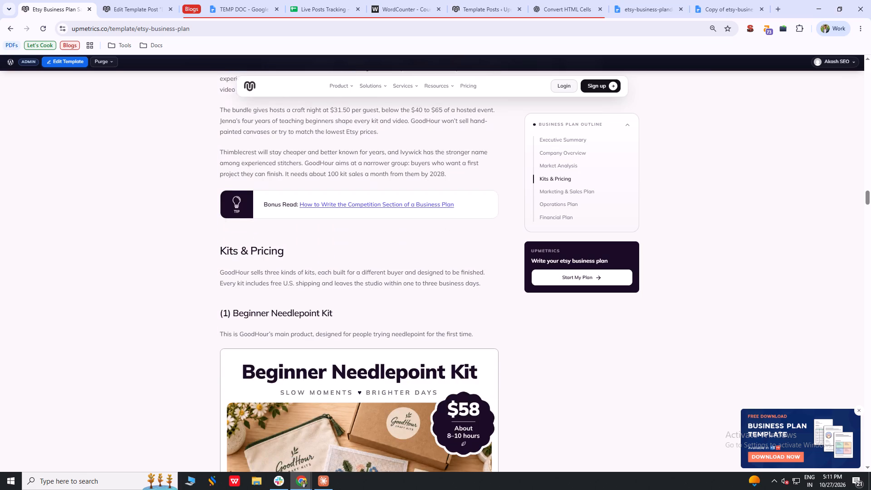
scroll(453, 205, "down", 2)
scroll(453, 205, "up", 2)
scroll(338, 211, "down", 7)
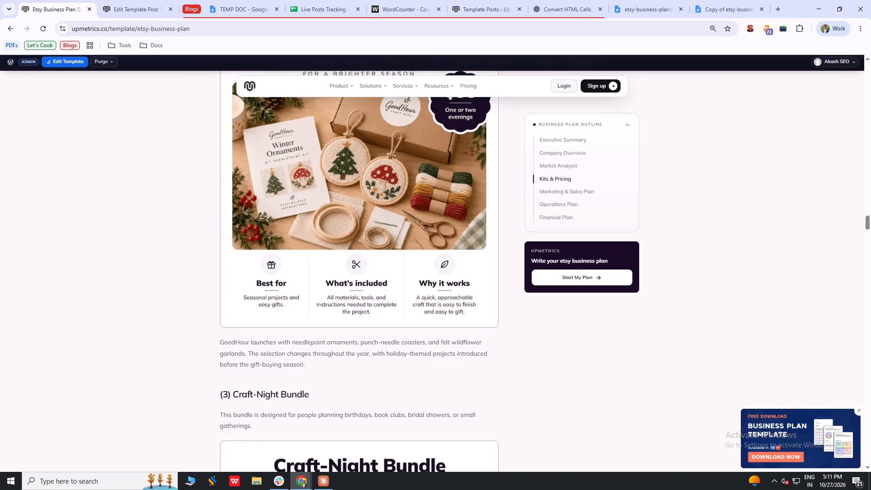
scroll(411, 204, "down", 6)
scroll(448, 207, "down", 2)
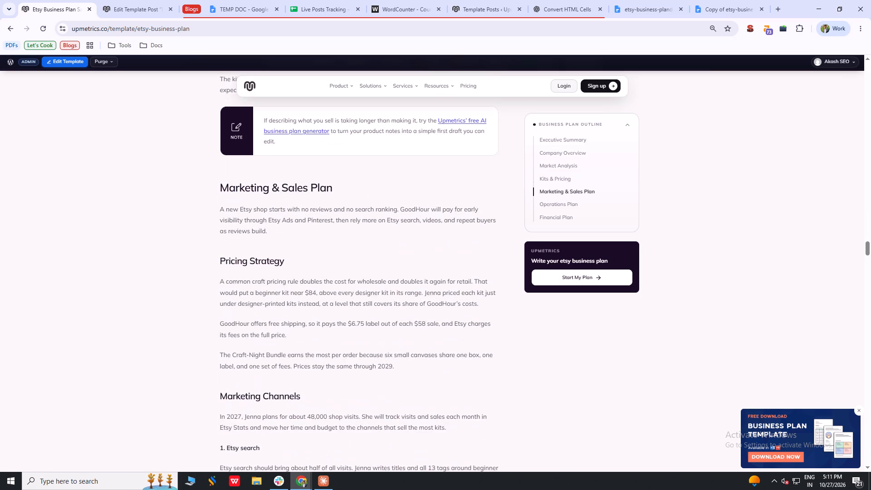
scroll(449, 208, "up", 1)
scroll(449, 210, "down", 11)
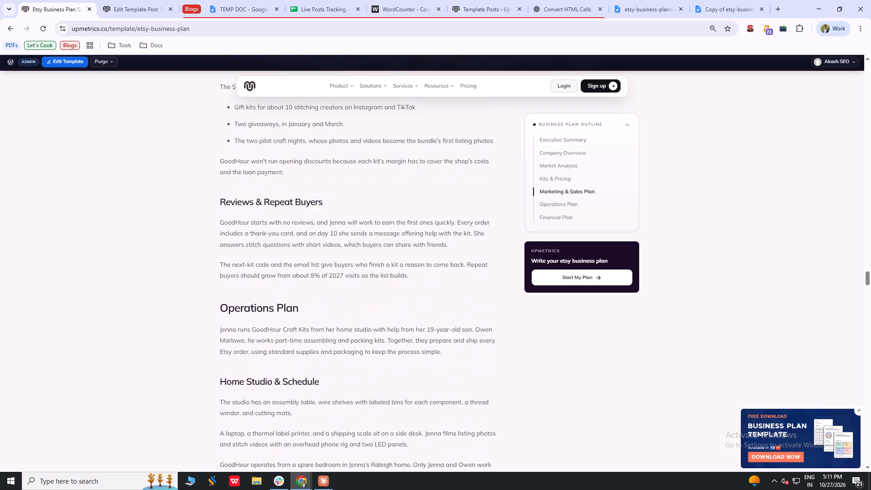
scroll(449, 213, "down", 14)
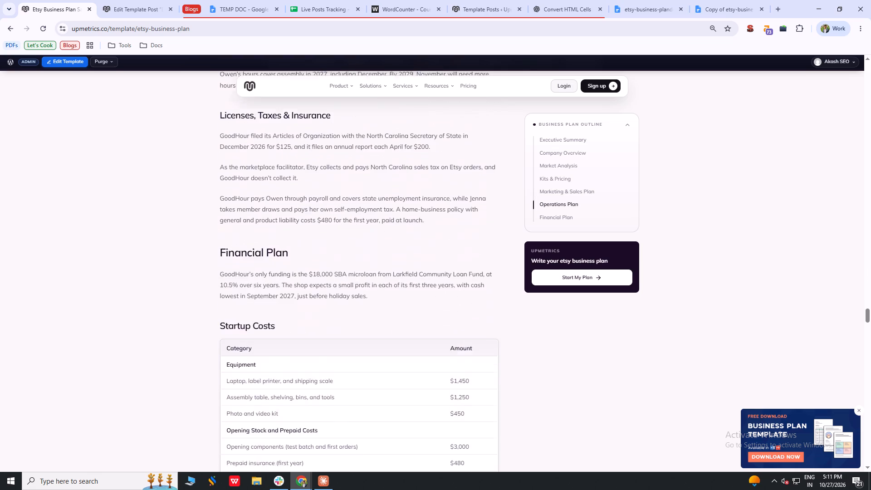
Check the live page's Financial Plan tables, closing banner and author box, and return to the page title.
scroll(449, 213, "down", 2)
scroll(449, 213, "up", 2)
scroll(449, 213, "down", 7)
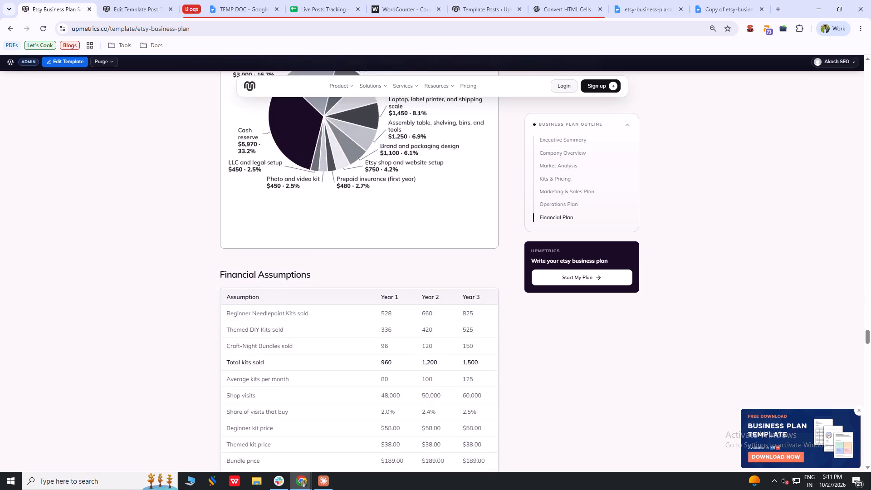
scroll(449, 213, "down", 14)
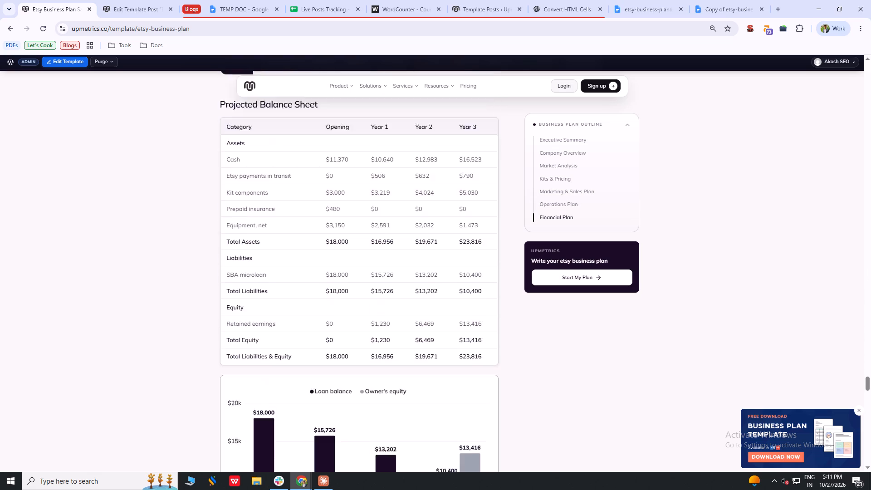
scroll(449, 213, "down", 7)
scroll(449, 213, "up", 2)
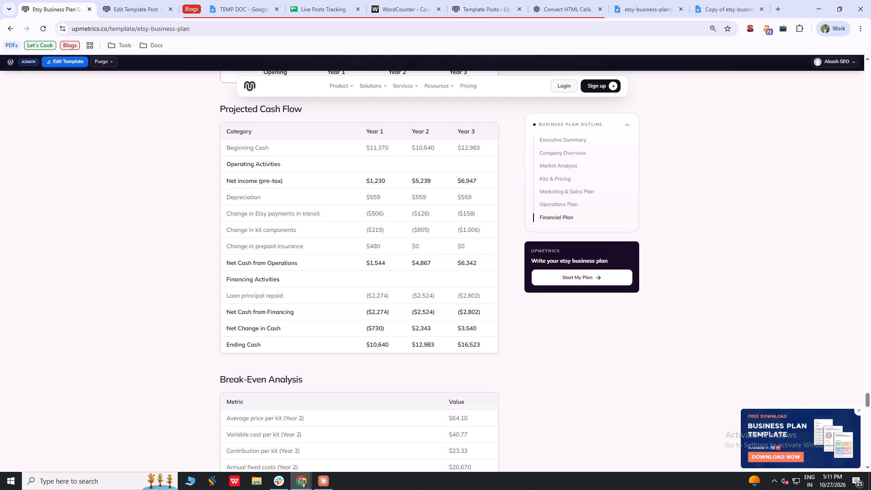
scroll(450, 216, "down", 13)
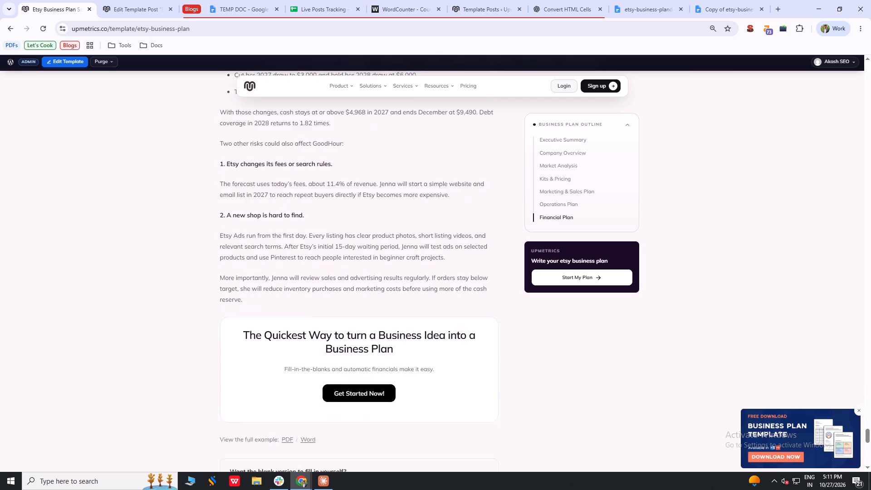
scroll(451, 220, "down", 4)
scroll(451, 221, "up", 3)
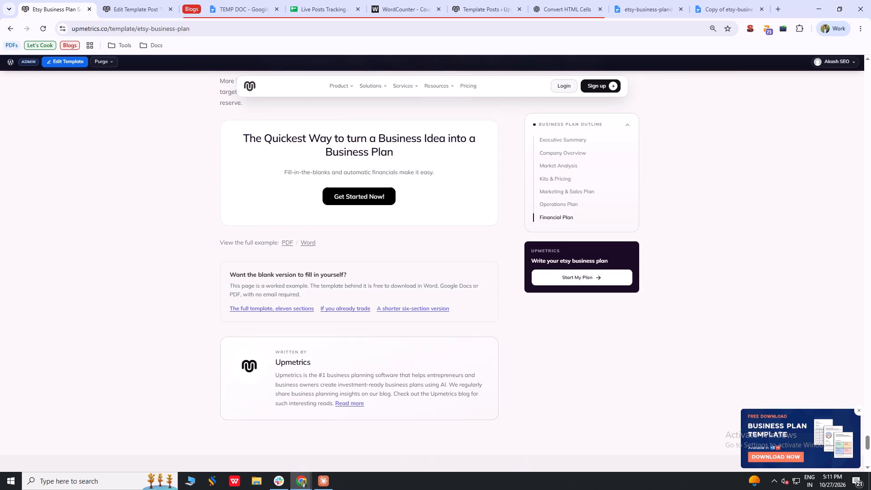
scroll(451, 221, "up", 3)
middle_click_drag(200, 354, 219, 233)
scroll(221, 231, "up", 1)
left_click_drag(231, 186, 370, 207)
left_click(372, 207)
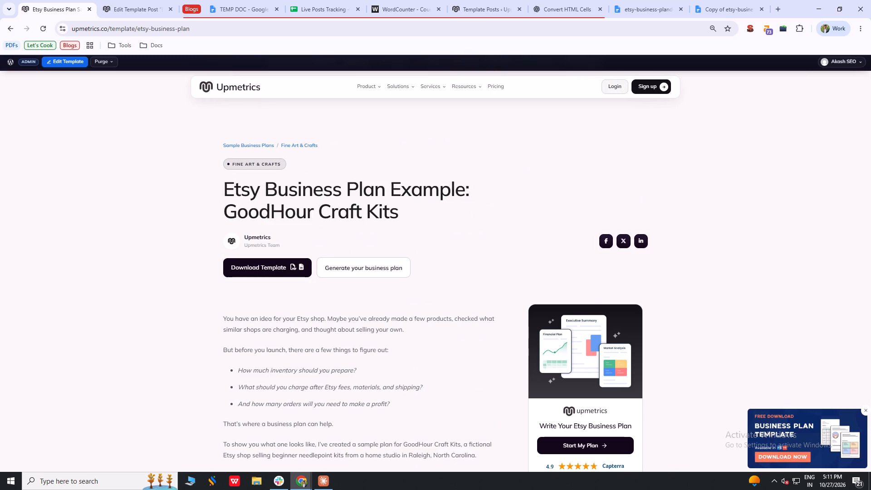
Inspect the live page's meta title in the SEO extension's summary.
left_click(751, 31)
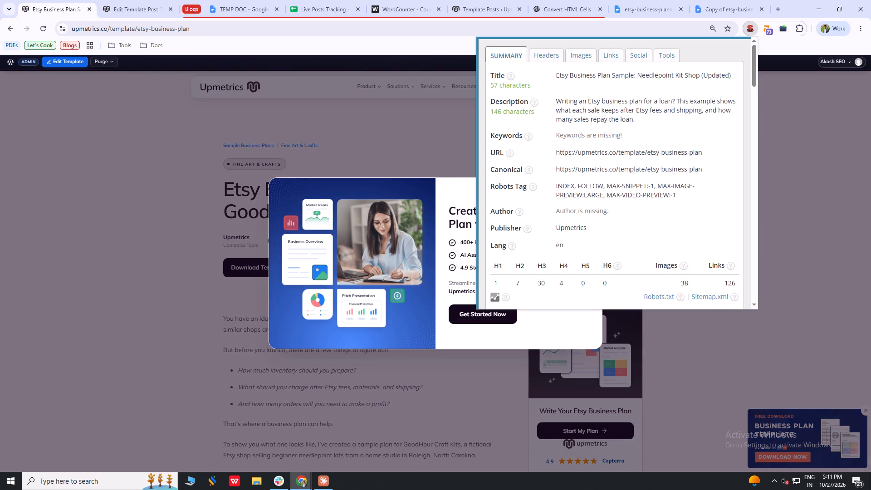
left_click_drag(569, 76, 624, 76)
left_click_drag(641, 74, 718, 73)
left_click(718, 73)
Dismiss the promotional popup, copy "Needlepoint Kit Shop" from the meta title in the SEO summary, and search the live page for it.
left_click(824, 208)
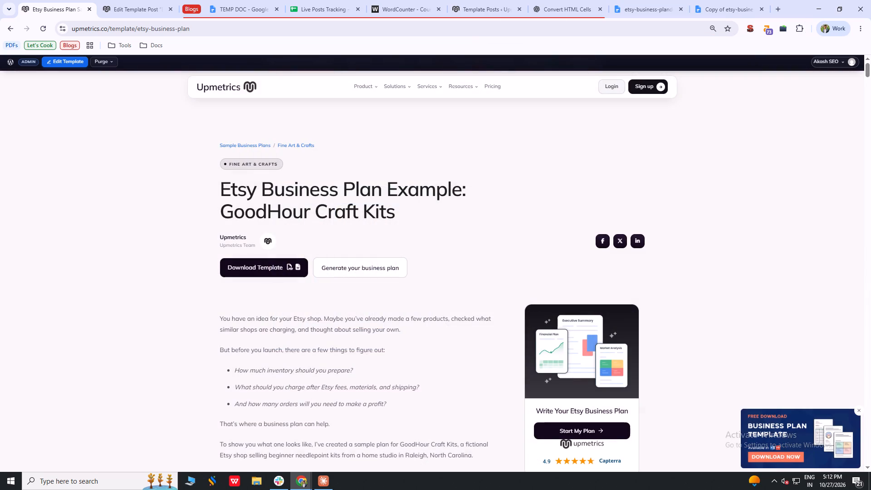
left_click(744, 28)
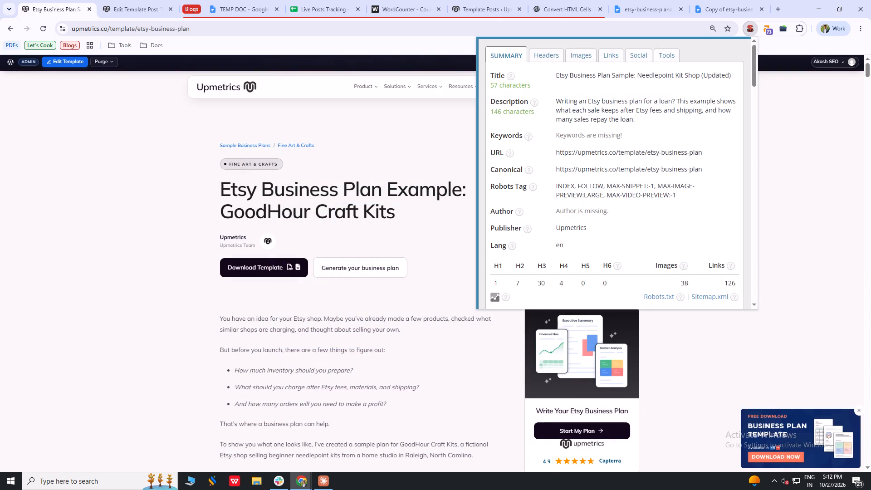
left_click_drag(638, 75, 698, 76)
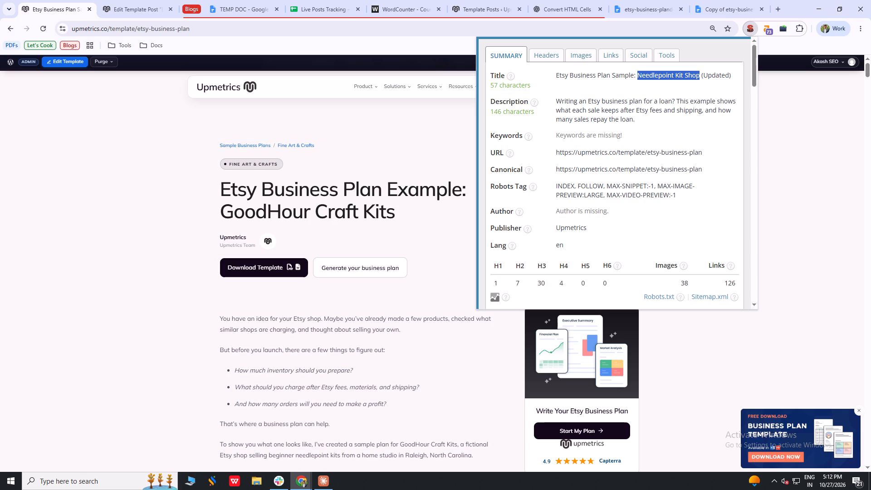
key("ctrl+c")
key("ctrl+c")
key("ctrl+c")
key("ctrl+c")
key("ctrl+c")
key("ctrl+c")
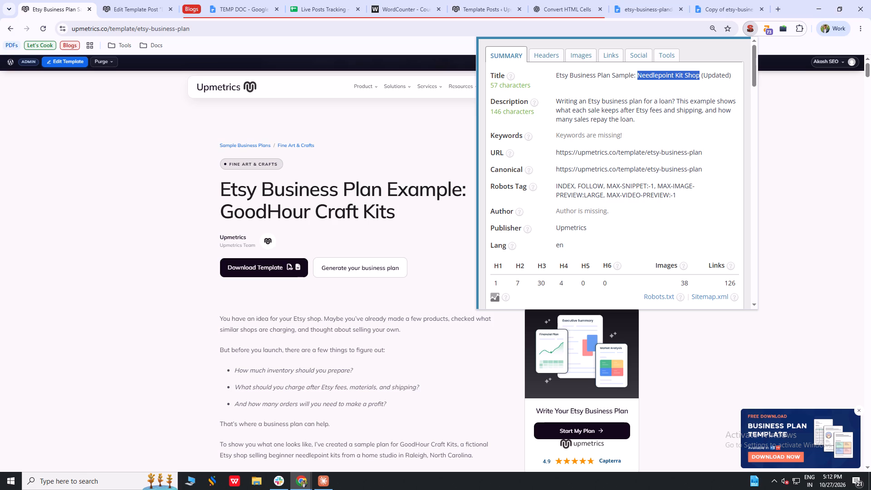
key("ctrl+c")
key("ctrl+c")
key("ctrl+c")
left_click(403, 208, "ctrl")
key("ctrl+f")
key("ctrl+v")
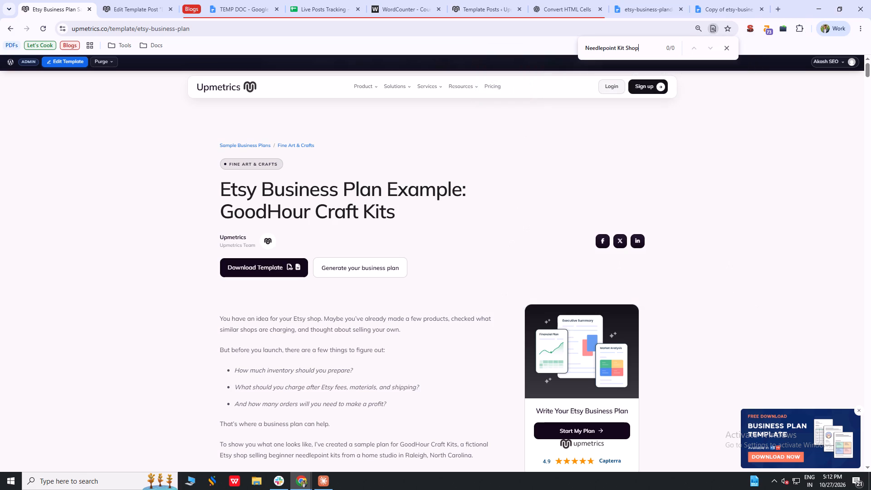
scroll(639, 126, "down", 3)
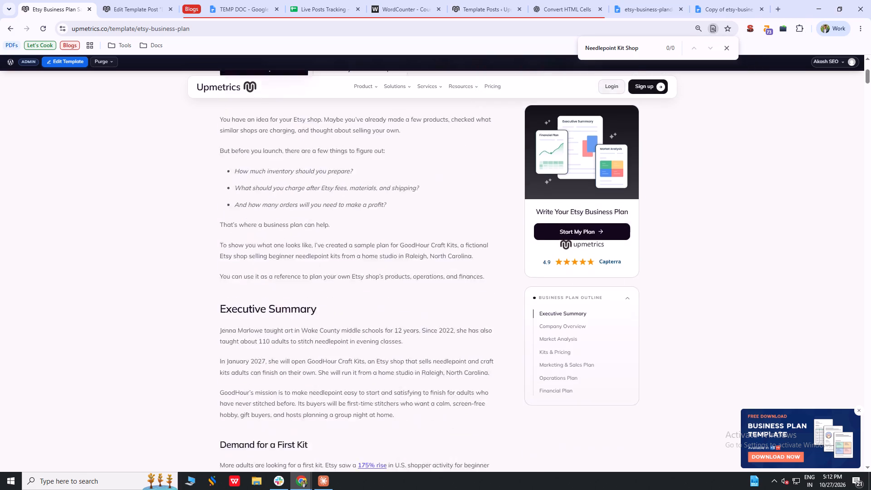
scroll(697, 90, "down", 4)
Search Google for "Needlepoint Kit Shop" in a new tab, look through the results, and close that tab.
left_click(782, 8)
key("ctrl+v")
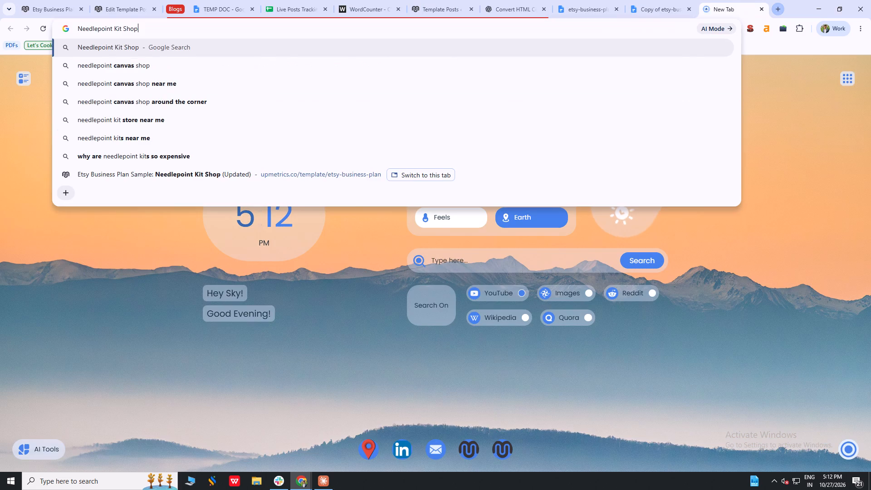
key("Return")
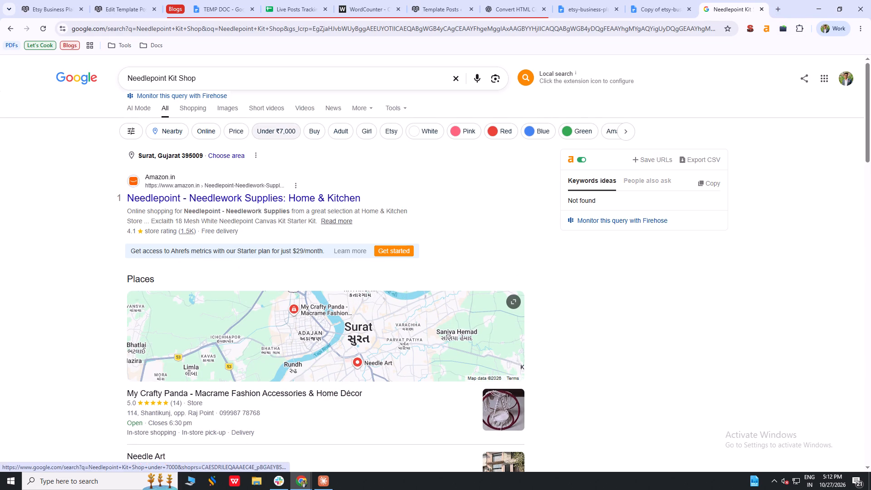
scroll(315, 130, "down", 5)
scroll(308, 196, "down", 4)
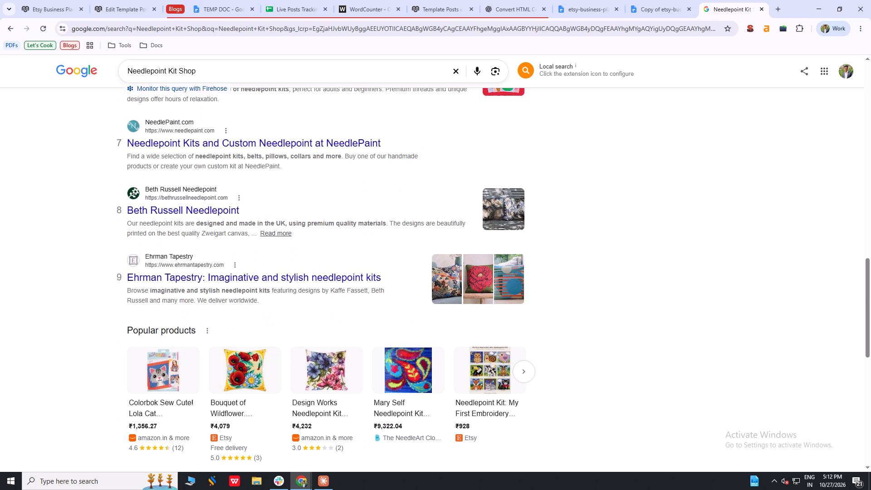
middle_click(721, 2)
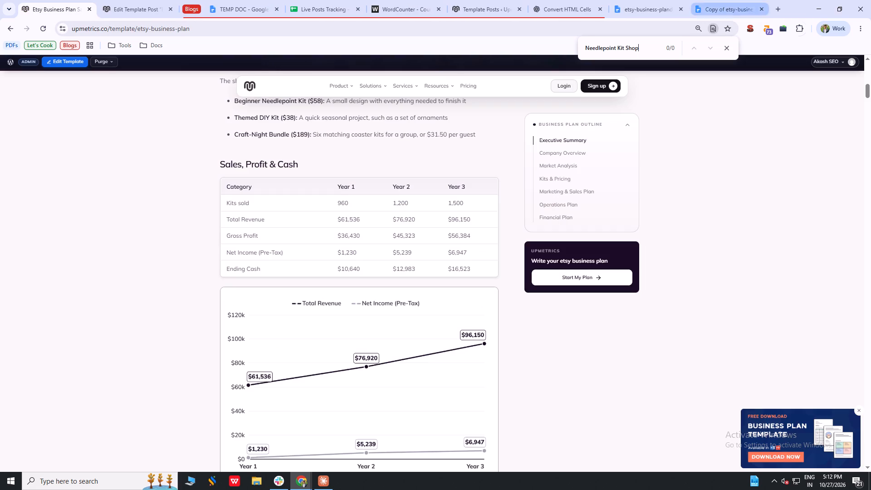
End the in-page search and open the live page's URL, upmetrics.co/template/etsy-business-plan, in a new browser window.
left_click(728, 51)
scroll(445, 275, "down", 7)
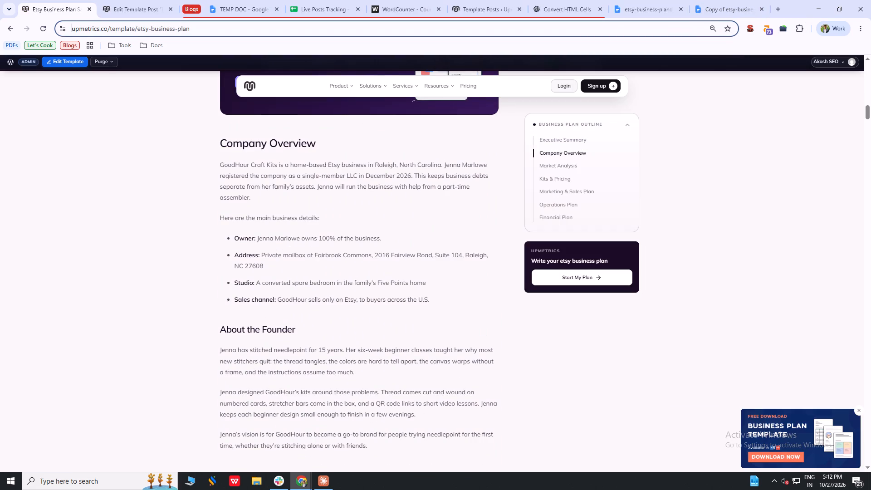
left_click(122, 31)
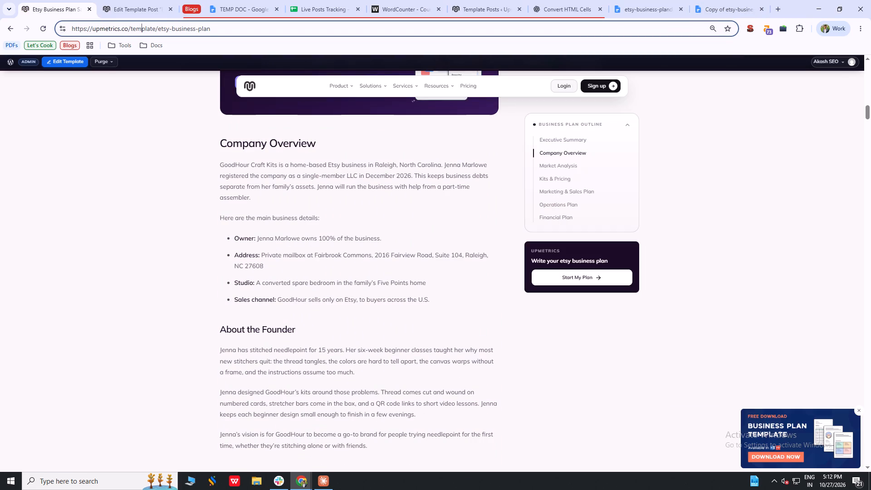
key("ctrl+a")
key("ctrl+c")
key("ctrl+c")
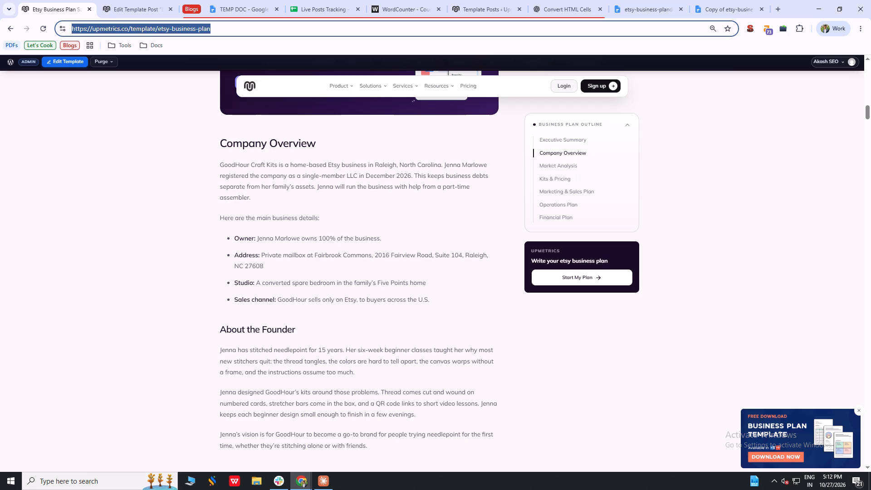
key("ctrl+n")
key("ctrl+v")
key("Return")
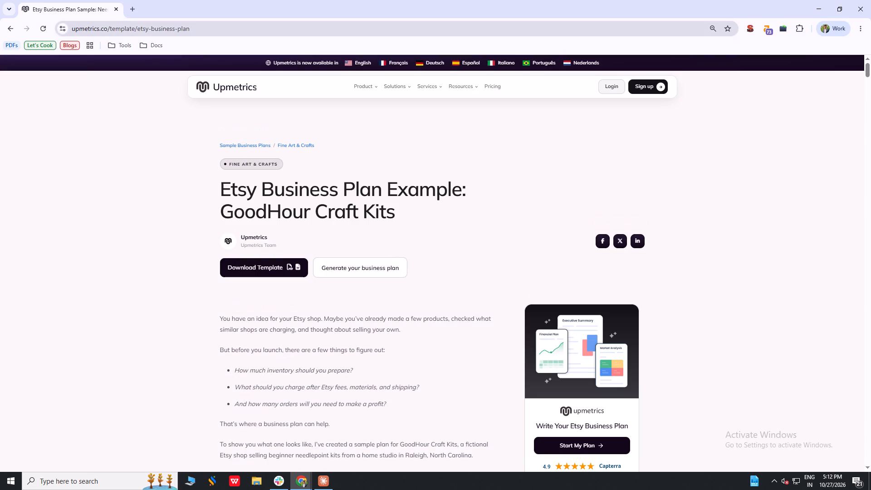